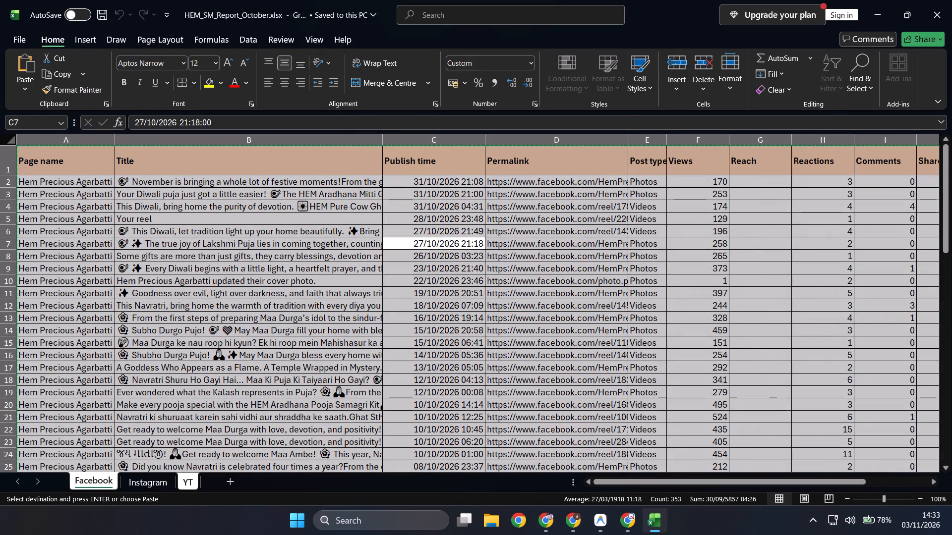
Copy the full data table from the Facebook sheet of the HEM_SM_Report_October workbook.
key(ctrl+c)
key(ctrl+c)
click(106, 481)
key(ctrl+c)
key(ctrl+c)
key(ctrl+c)
Switch to the SM Report Dashboard - HEM spreadsheet in Chrome and add a blank sheet directly after Instagram July.
click(551, 524)
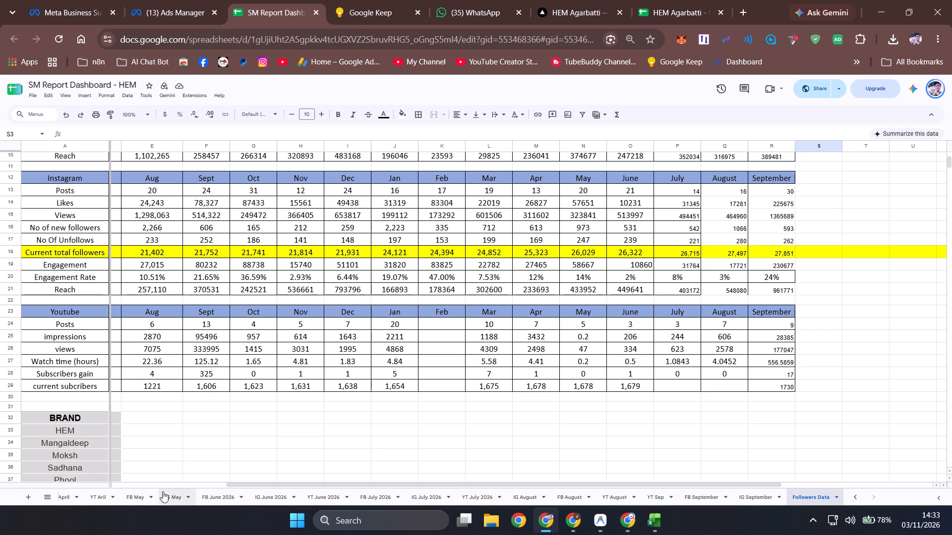
scroll(141, 502, up, 18)
scroll(107, 501, up, 6)
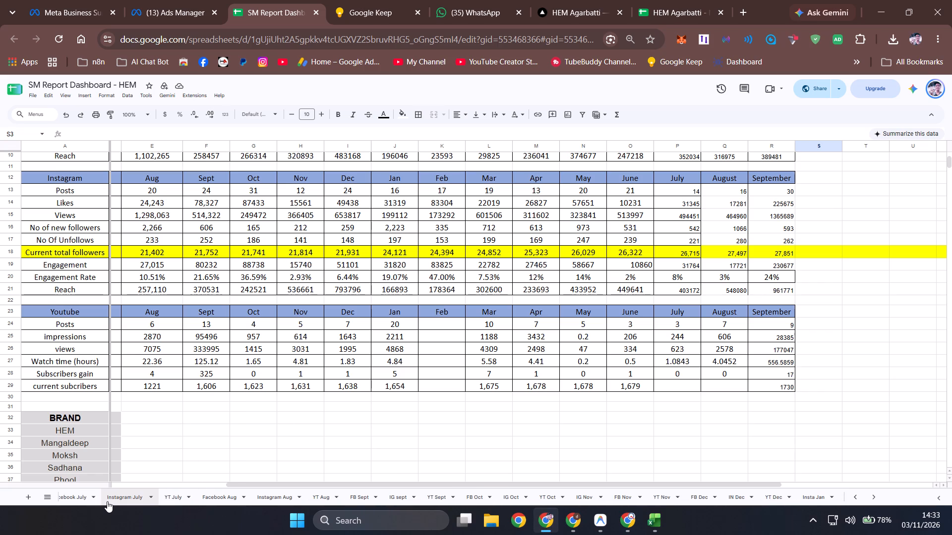
scroll(107, 501, up, 4)
click(128, 504)
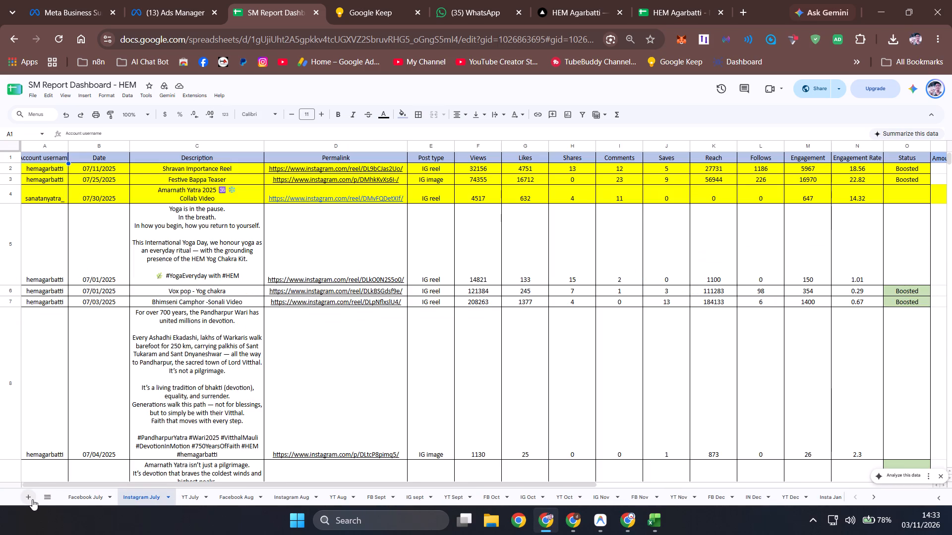
click(32, 499)
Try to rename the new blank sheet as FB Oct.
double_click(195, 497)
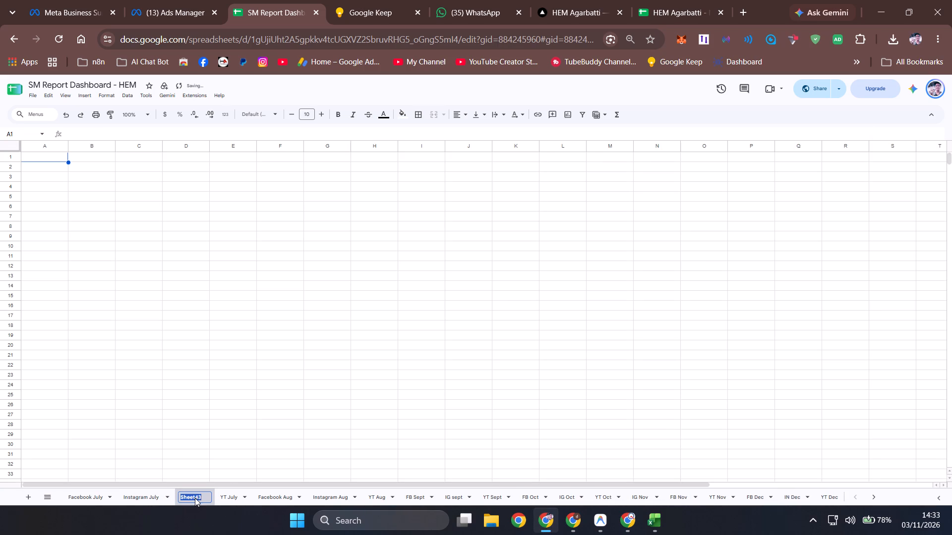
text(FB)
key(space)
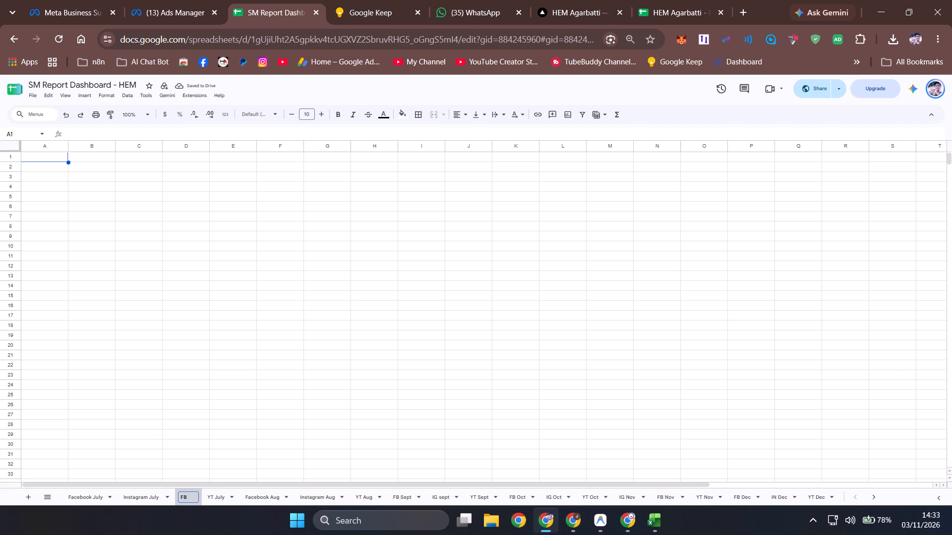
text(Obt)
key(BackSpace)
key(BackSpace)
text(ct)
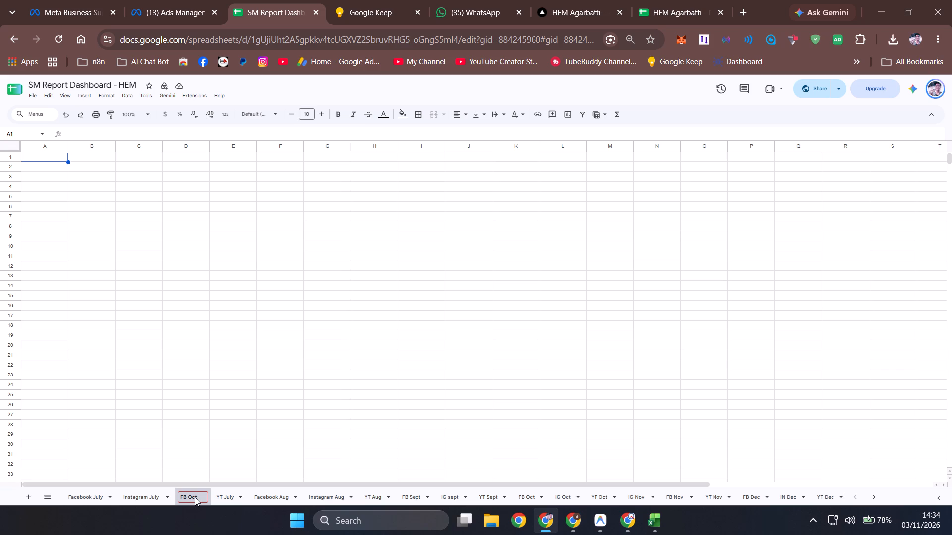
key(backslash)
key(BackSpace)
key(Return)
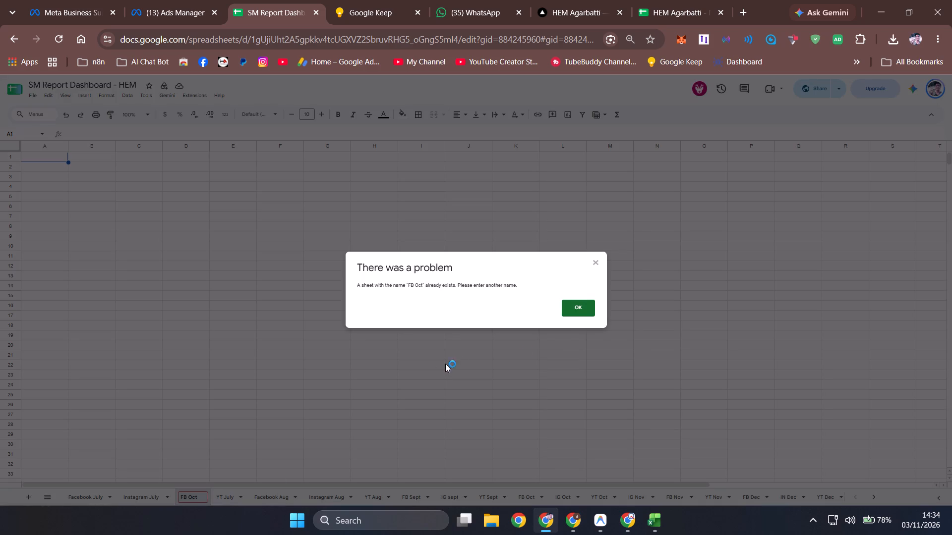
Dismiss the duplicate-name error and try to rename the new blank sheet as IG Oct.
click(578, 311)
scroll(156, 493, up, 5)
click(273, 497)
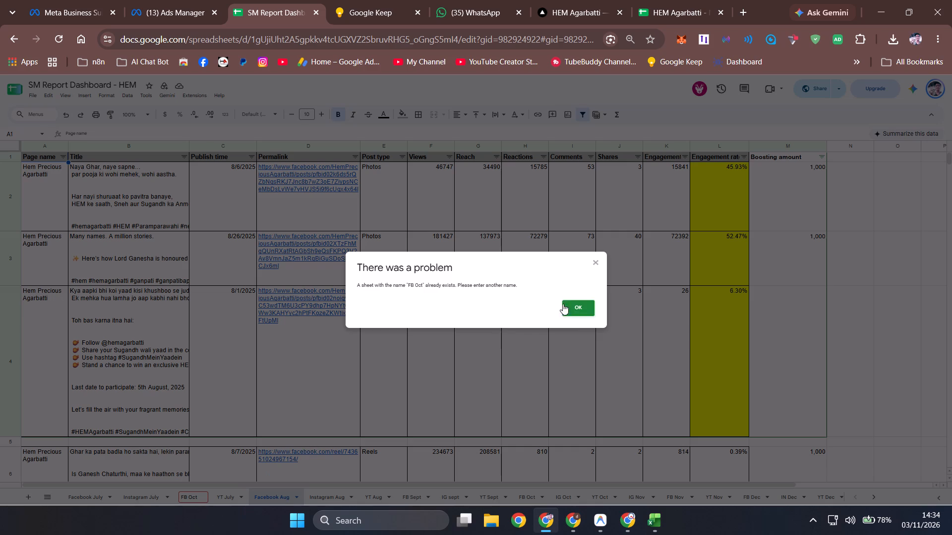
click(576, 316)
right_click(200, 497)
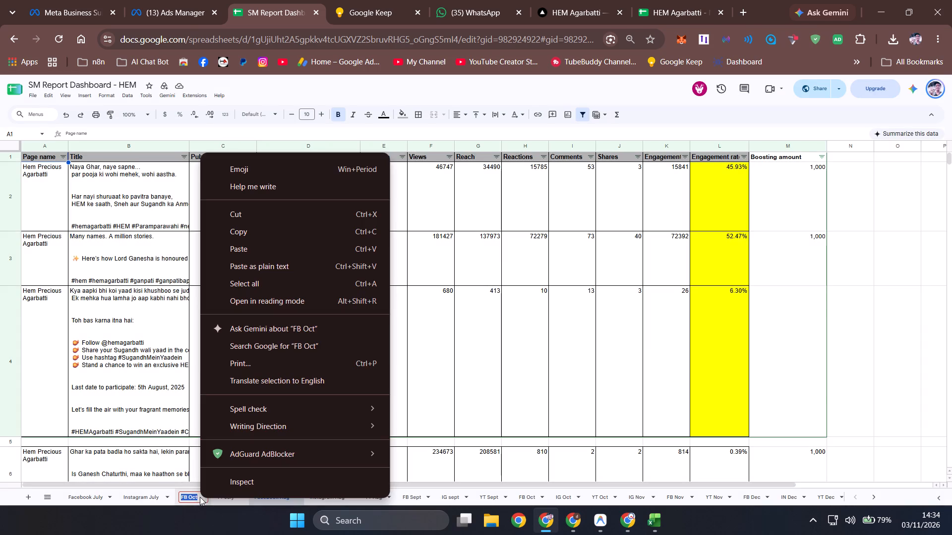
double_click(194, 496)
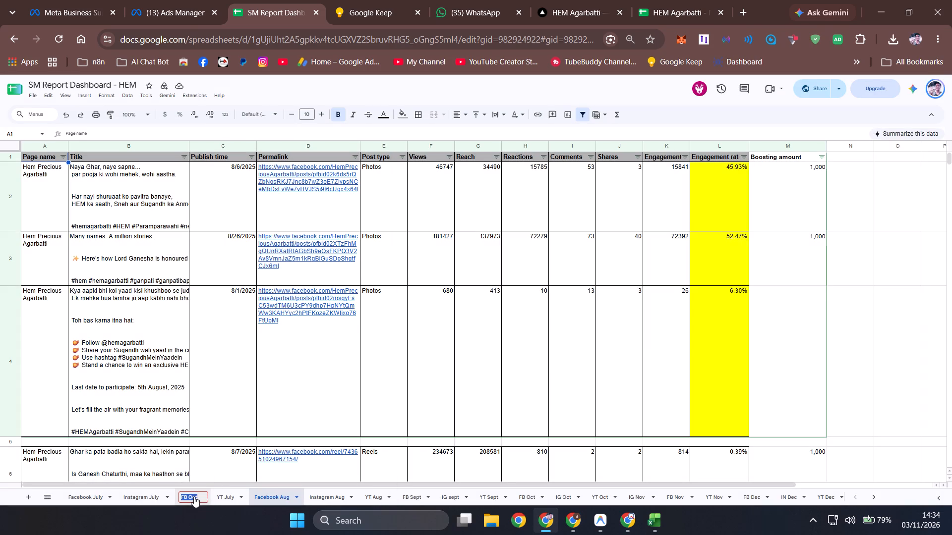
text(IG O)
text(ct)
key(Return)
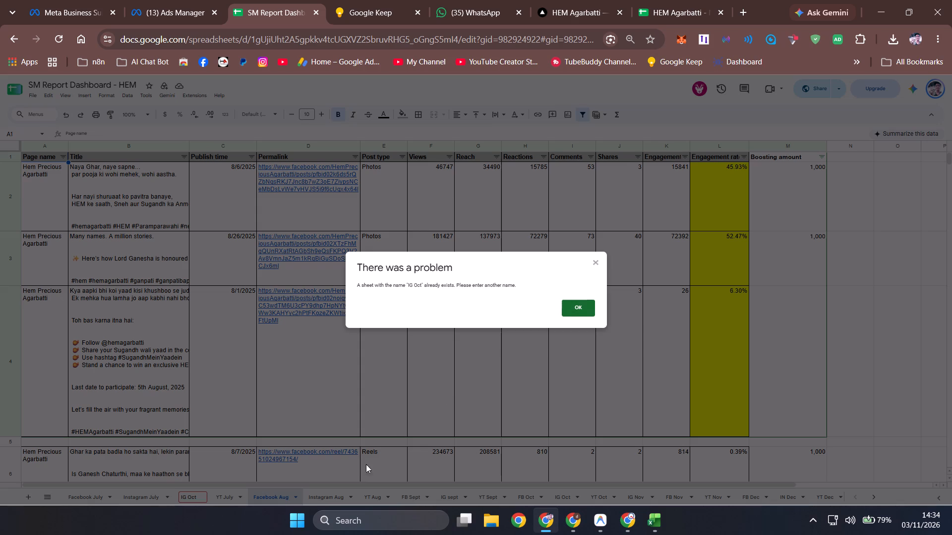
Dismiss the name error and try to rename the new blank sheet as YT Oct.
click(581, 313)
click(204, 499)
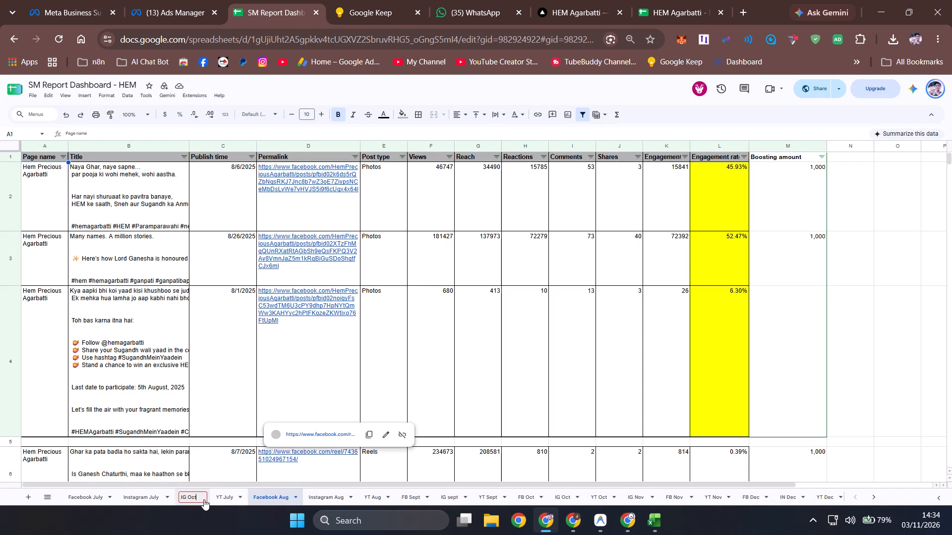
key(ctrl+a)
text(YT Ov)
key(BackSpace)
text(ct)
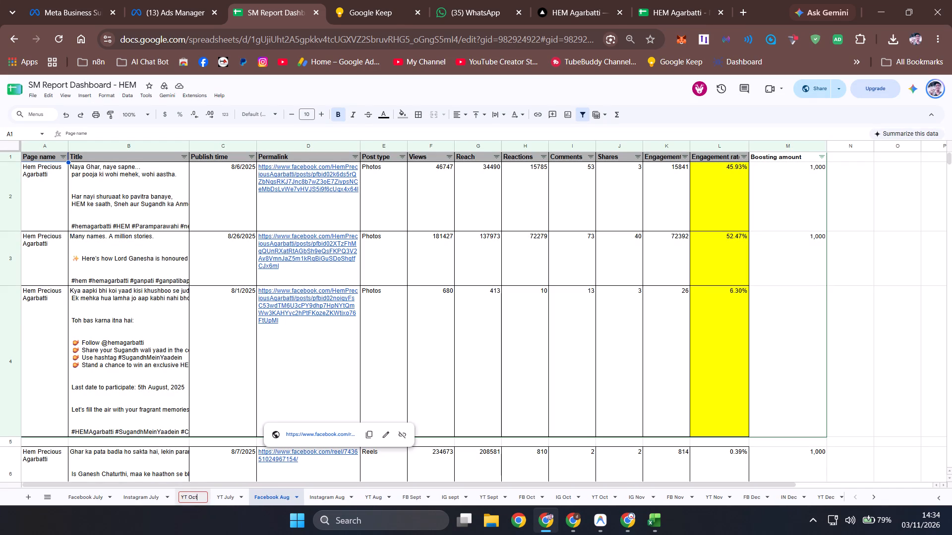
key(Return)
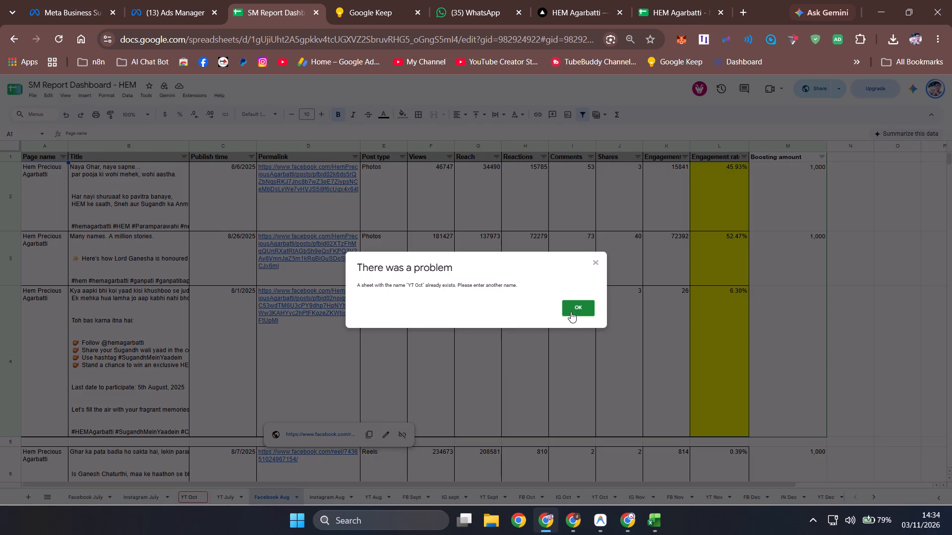
Dismiss the duplicate-name error and check the names of the existing monthly sheets through to the latest ones.
click(574, 307)
scroll(75, 495, up, 10)
scroll(200, 501, down, 6)
scroll(339, 493, down, 4)
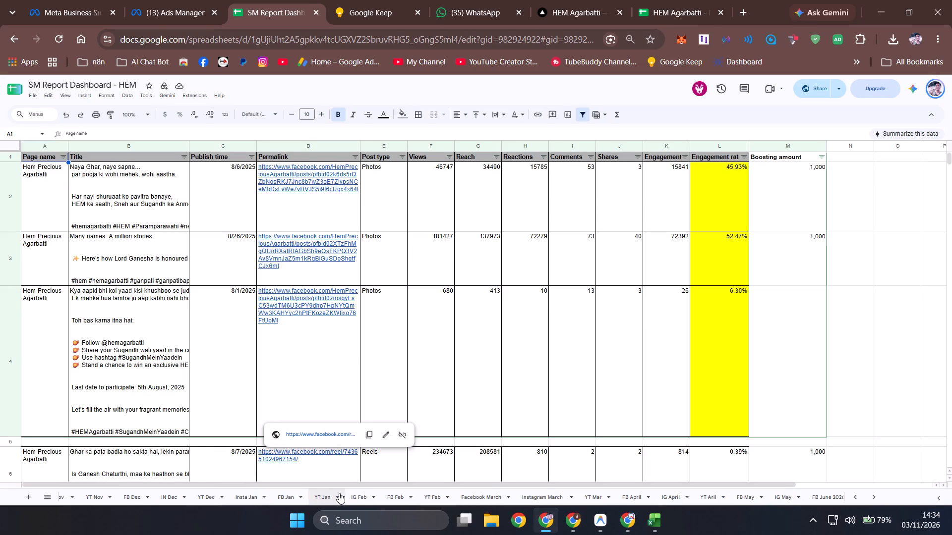
scroll(339, 493, down, 14)
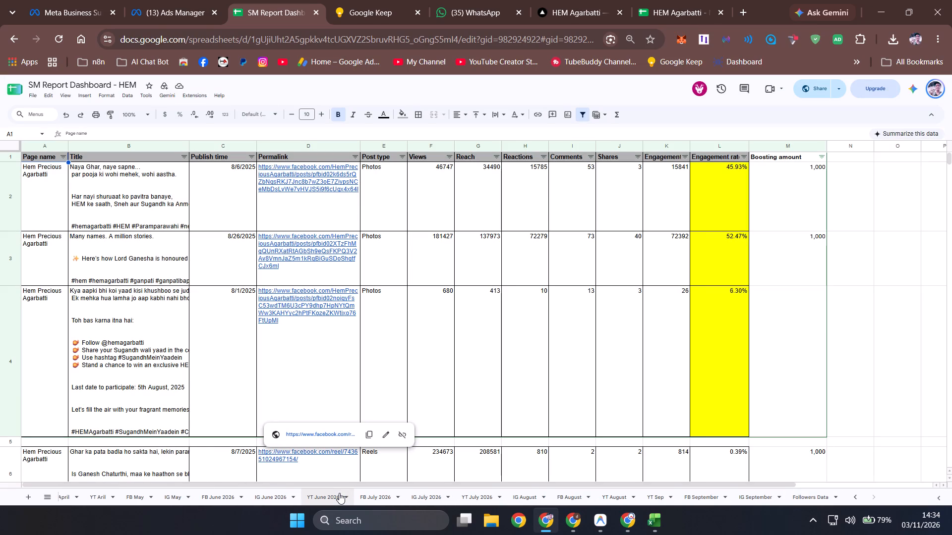
scroll(339, 493, down, 5)
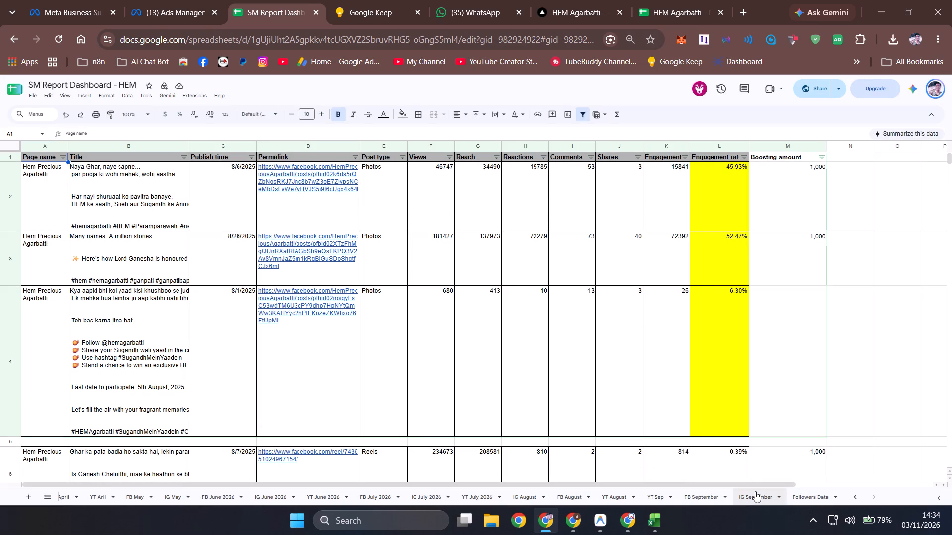
scroll(328, 499, up, 6)
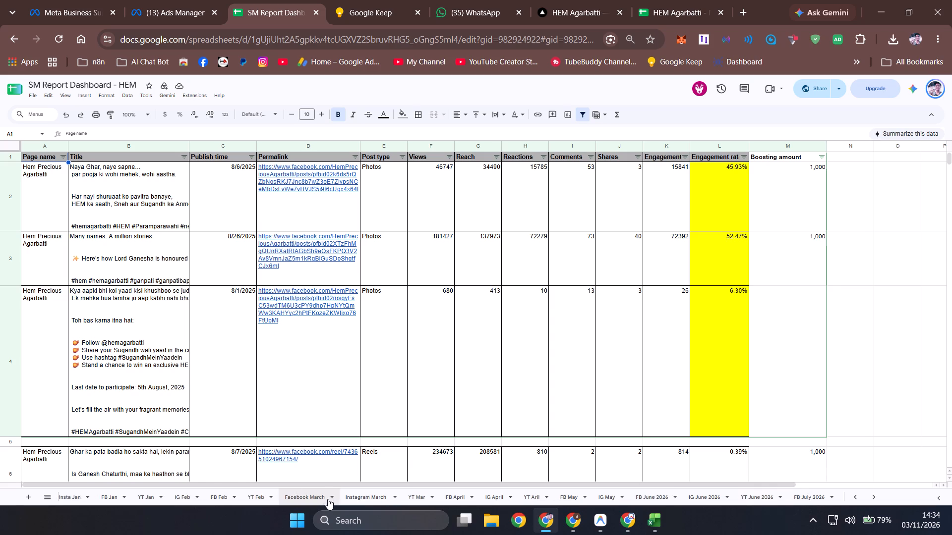
scroll(328, 499, up, 17)
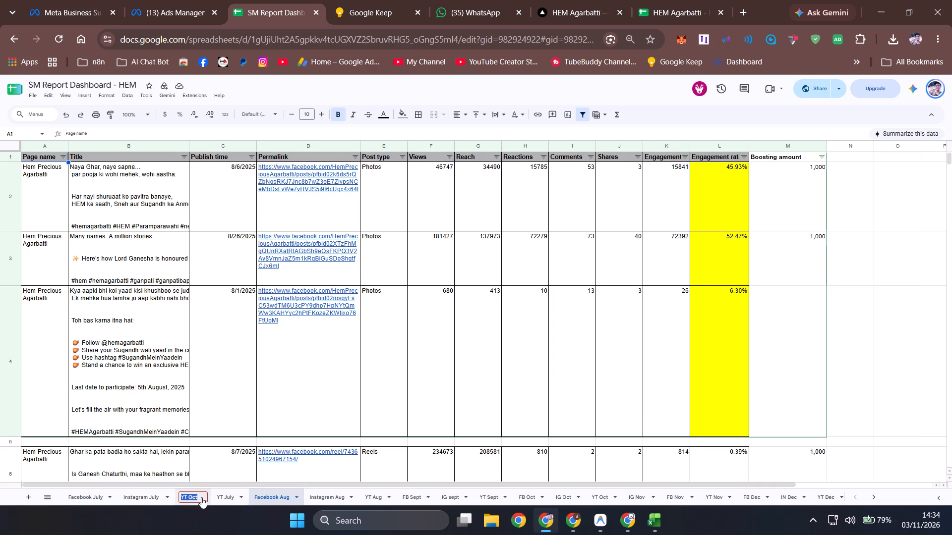
Rename the new blank sheet as FB Oct26.
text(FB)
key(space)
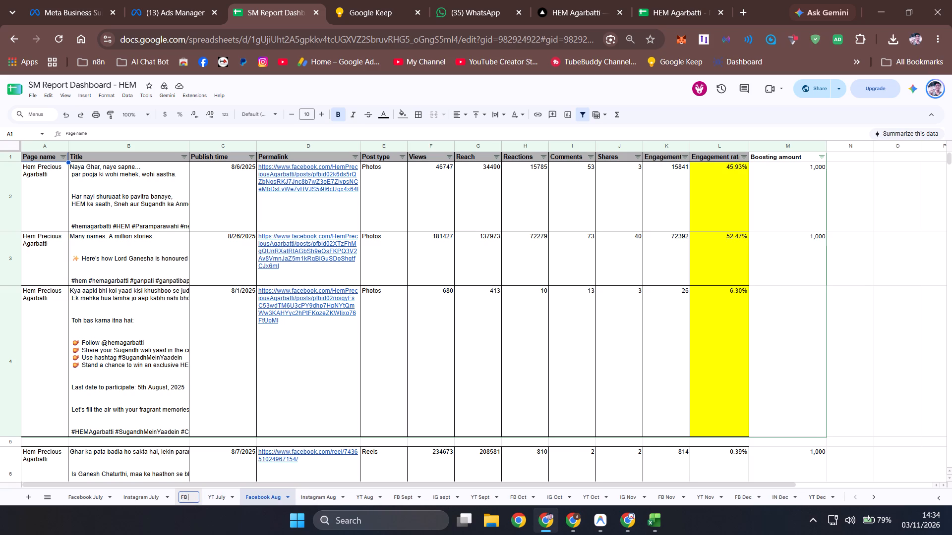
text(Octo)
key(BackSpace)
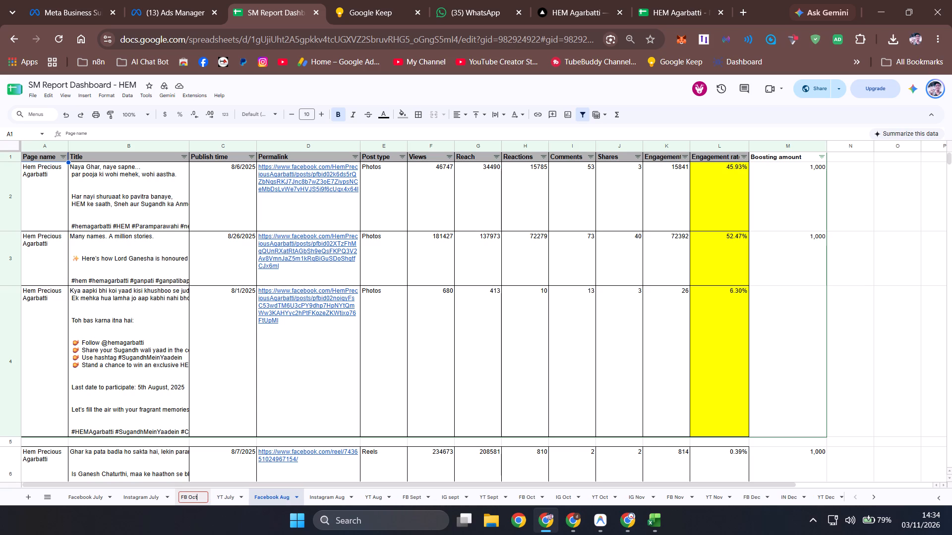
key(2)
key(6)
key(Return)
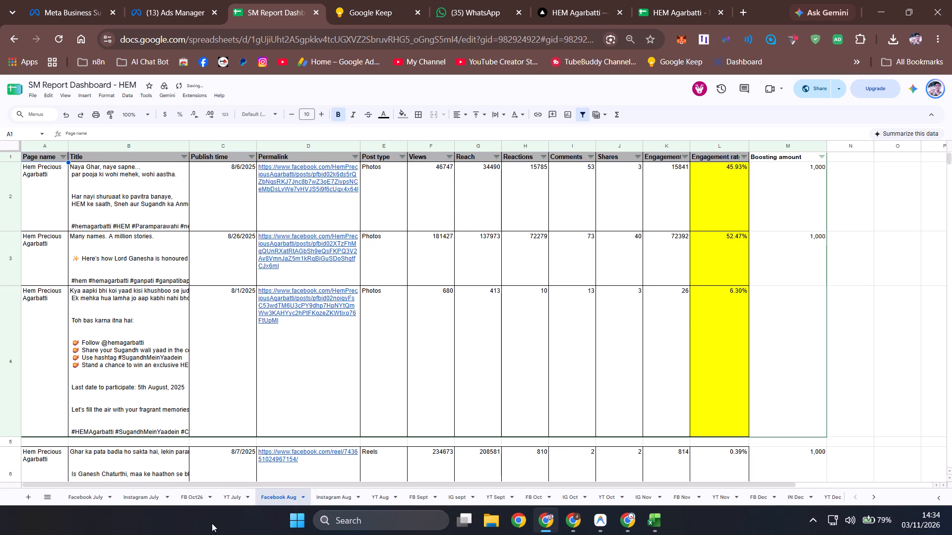
Move the FB Oct26 sheet further along the sheet order, to just after FB Dec.
drag(194, 499, 796, 496)
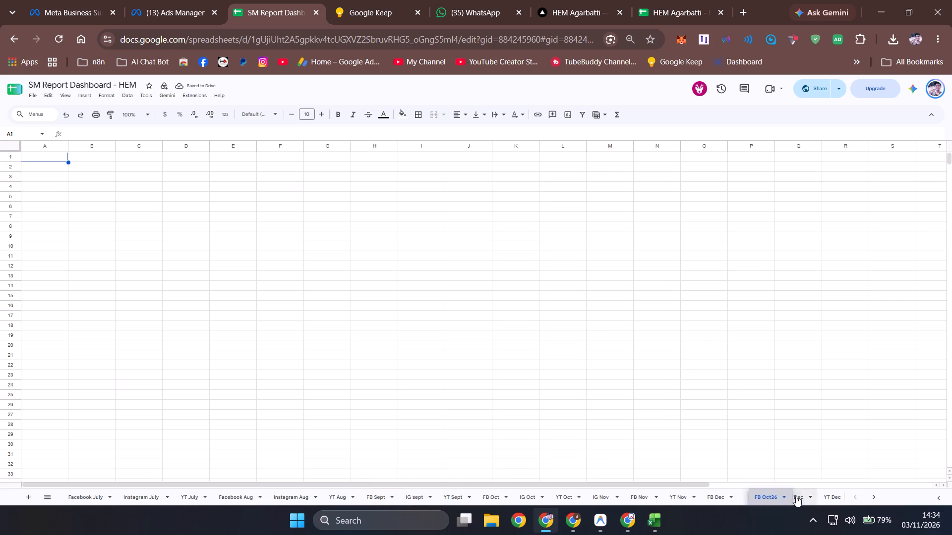
Move the blank FB Oct26 sheet further along the sheet order, placing it directly after IG April.
drag(796, 496, 951, 500)
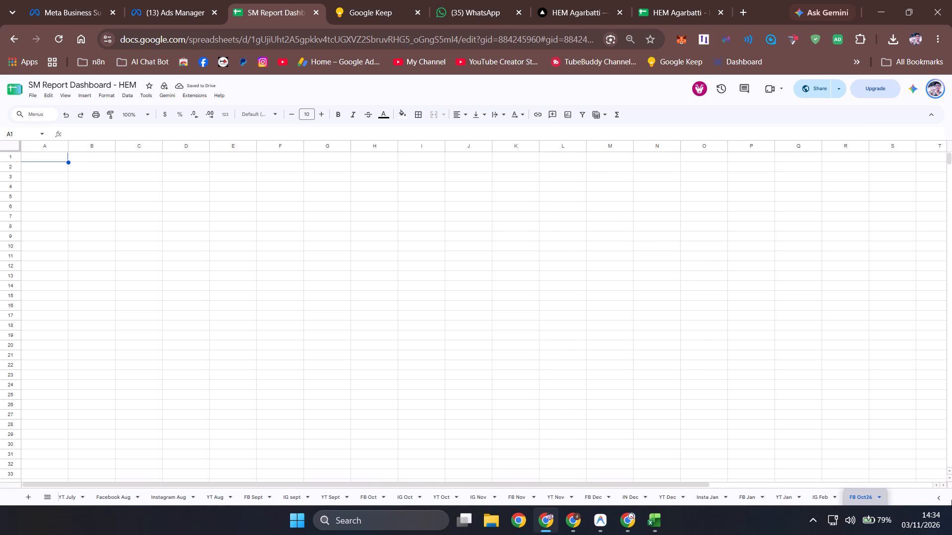
drag(951, 500, 900, 483)
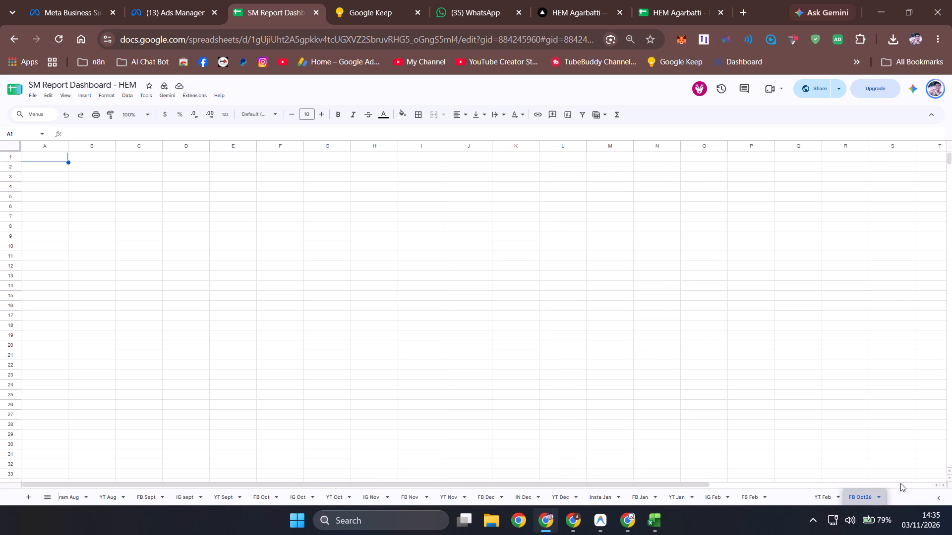
drag(900, 483, 951, 486)
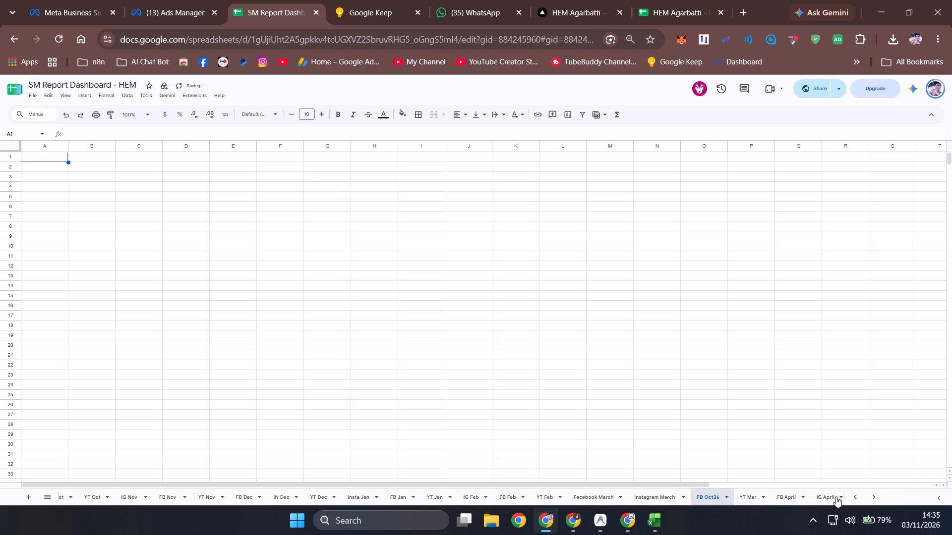
drag(709, 495, 898, 504)
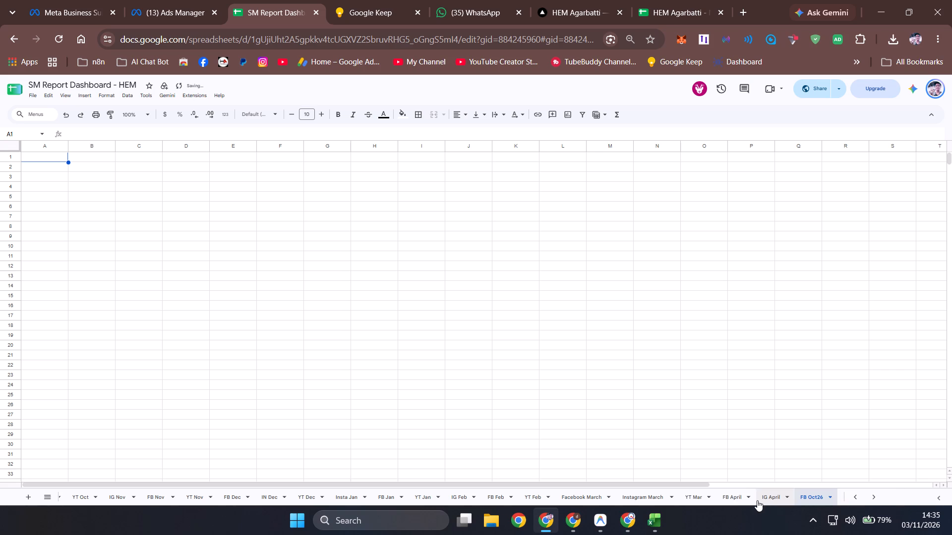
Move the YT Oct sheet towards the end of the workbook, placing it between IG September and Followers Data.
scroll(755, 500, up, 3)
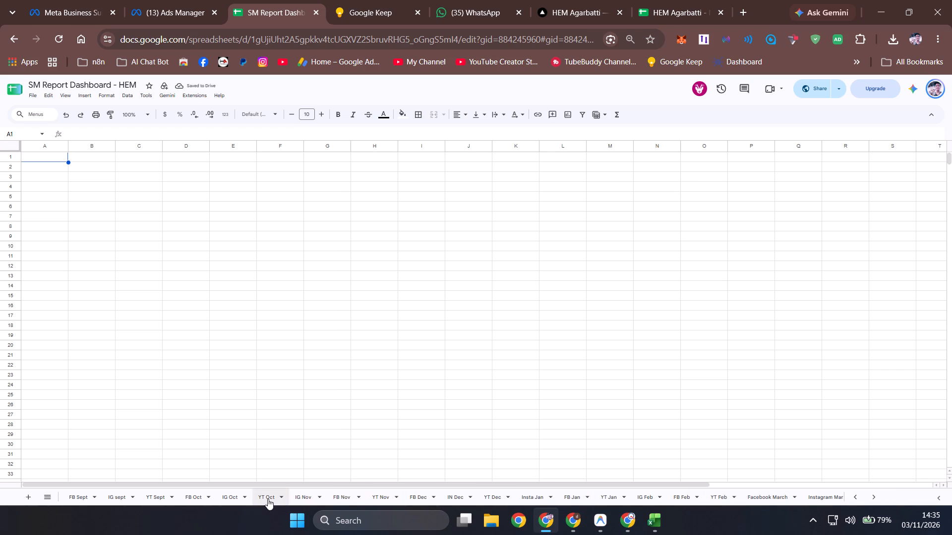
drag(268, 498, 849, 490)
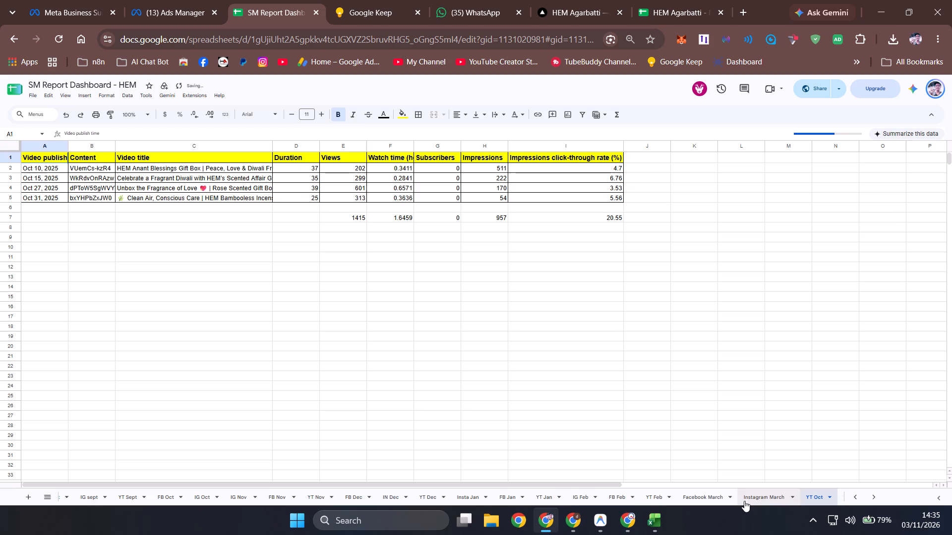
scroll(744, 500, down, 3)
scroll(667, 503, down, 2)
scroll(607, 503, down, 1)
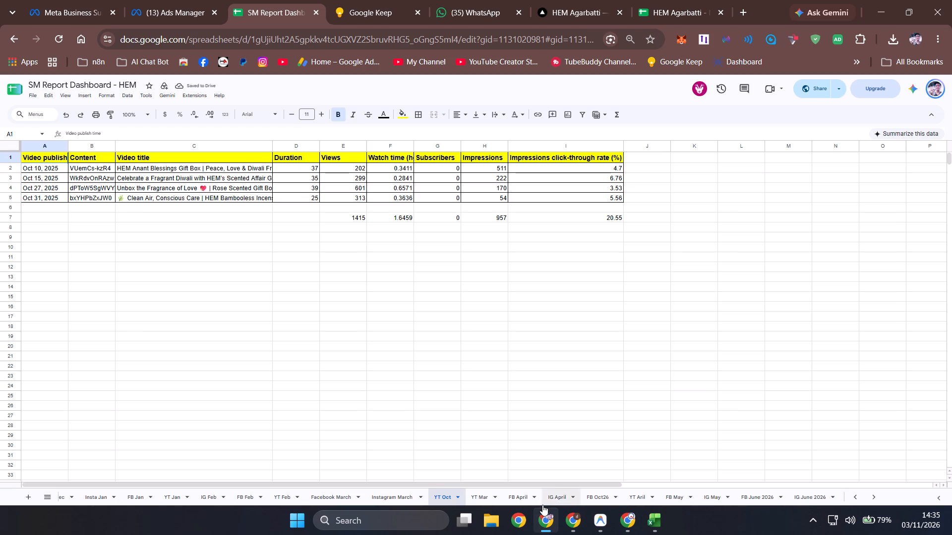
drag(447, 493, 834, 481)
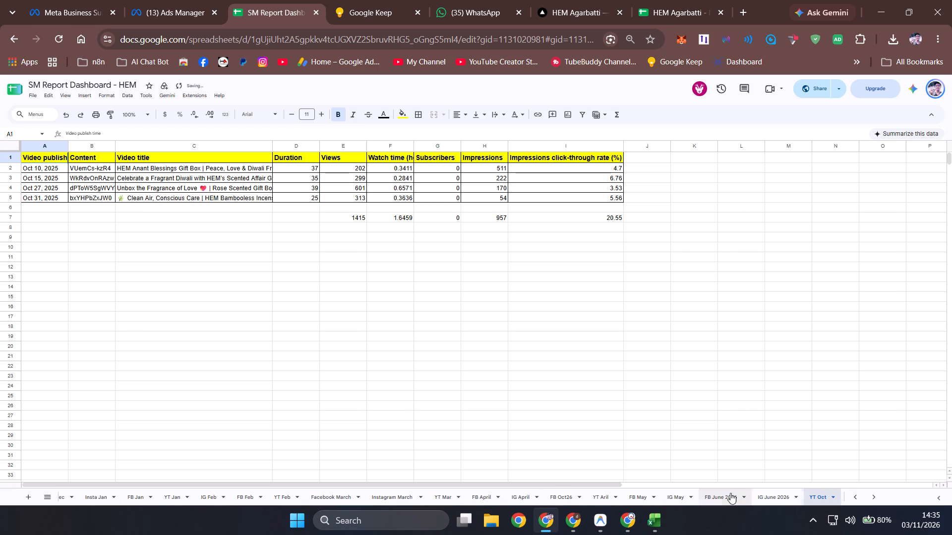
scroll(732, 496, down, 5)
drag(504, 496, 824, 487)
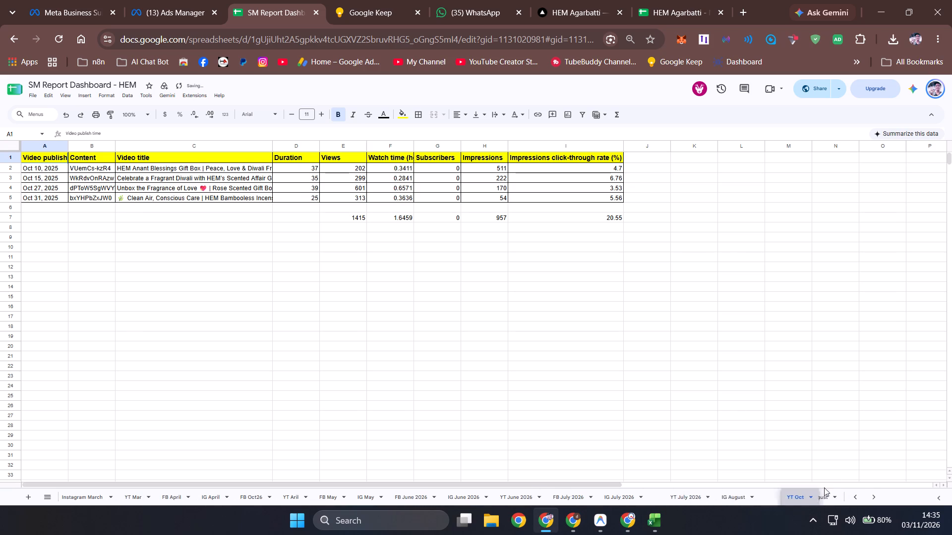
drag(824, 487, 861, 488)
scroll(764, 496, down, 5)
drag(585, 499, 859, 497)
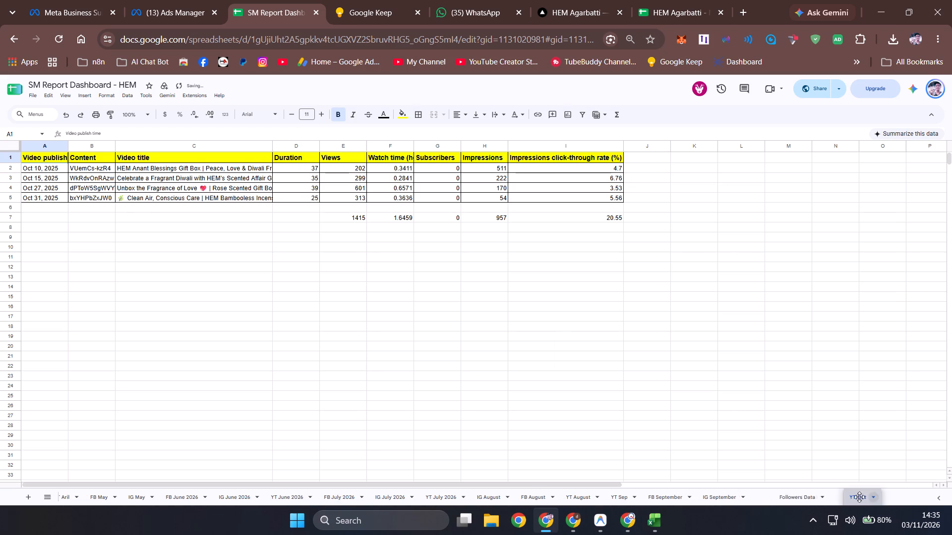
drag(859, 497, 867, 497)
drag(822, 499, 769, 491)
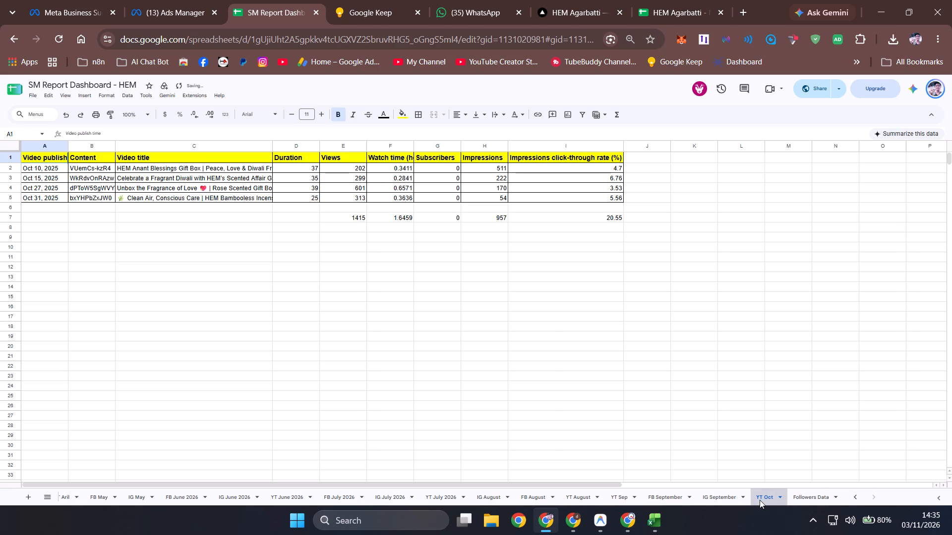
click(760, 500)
Check the publish dates in the YT Oct sheet and move it back to between IG April and FB Oct26.
click(120, 211)
click(41, 188)
click(36, 170)
click(38, 191)
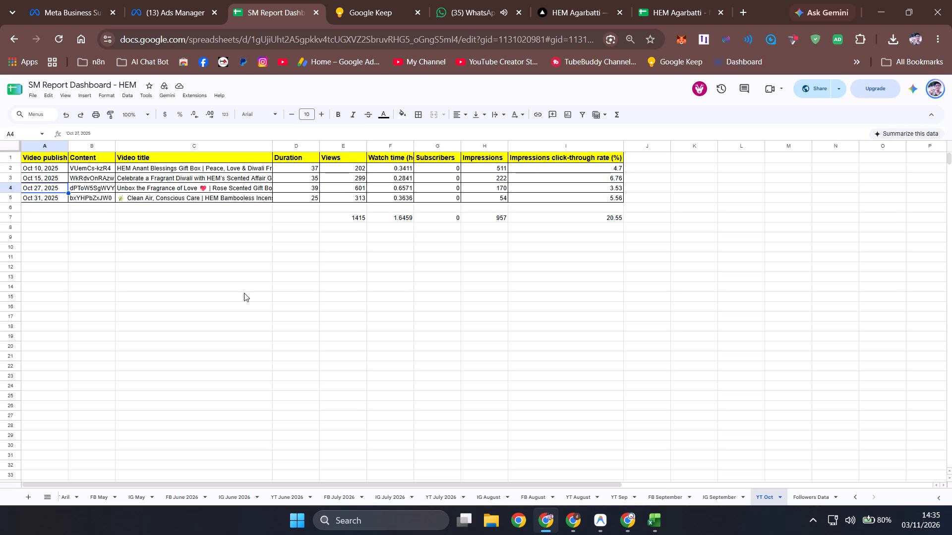
drag(756, 497, 172, 502)
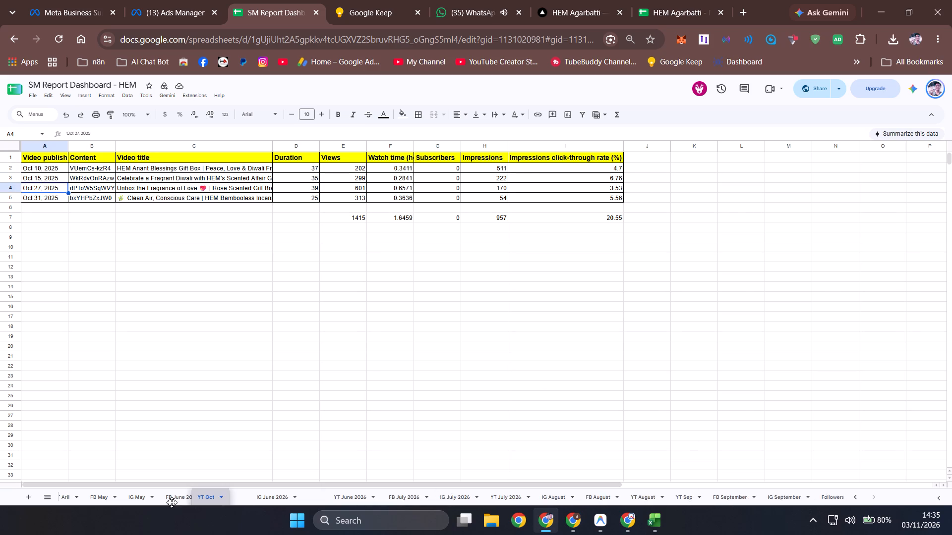
drag(172, 502, 46, 496)
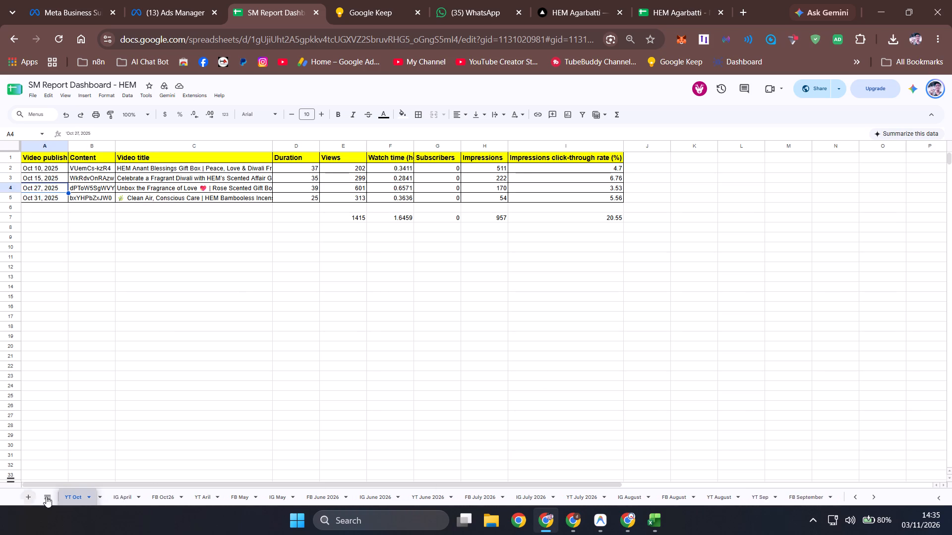
drag(46, 496, 118, 493)
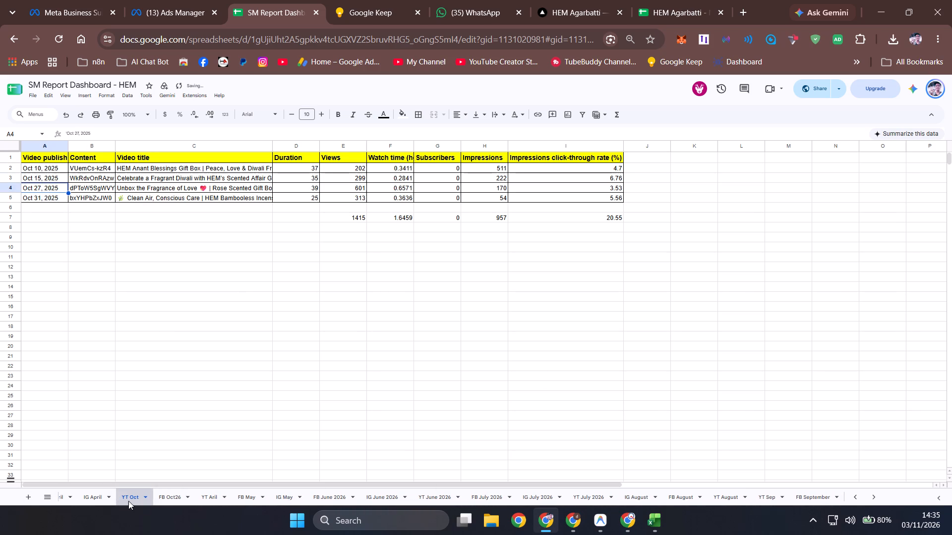
Look through the earlier monthly sheets to examine the order around the October and November sheets.
scroll(92, 496, up, 19)
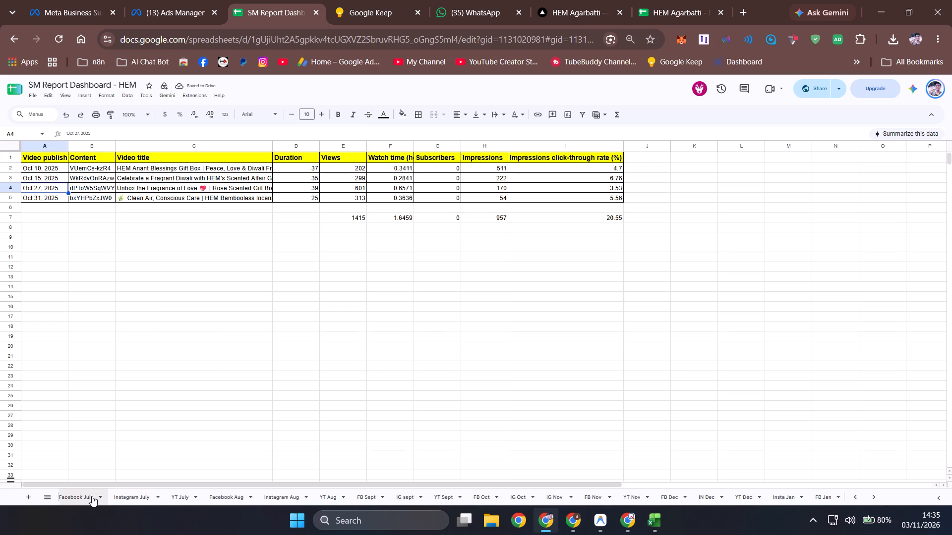
scroll(92, 496, up, 2)
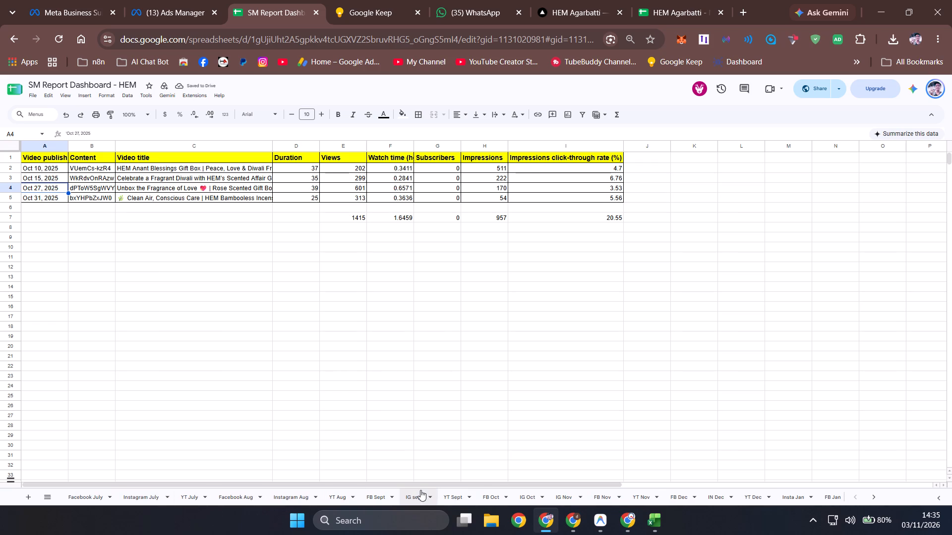
scroll(265, 495, down, 1)
scroll(320, 489, down, 1)
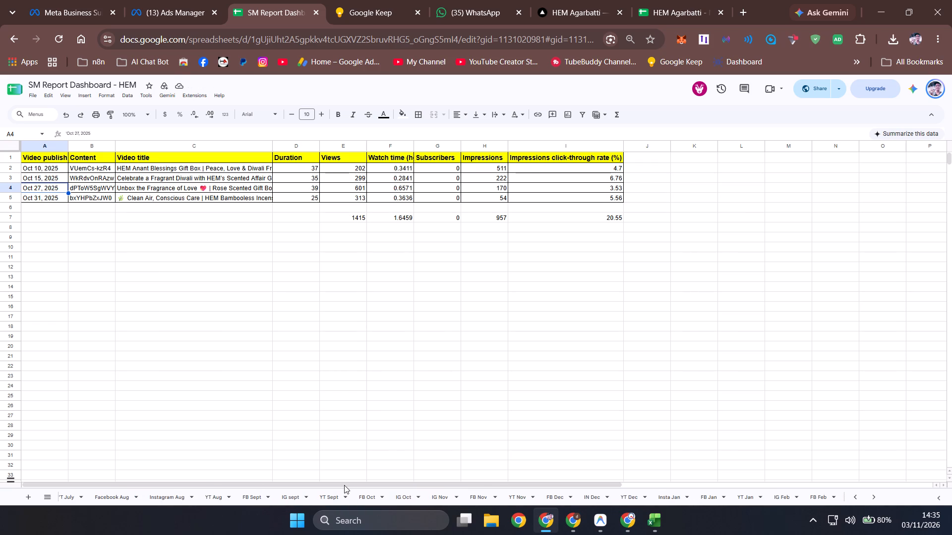
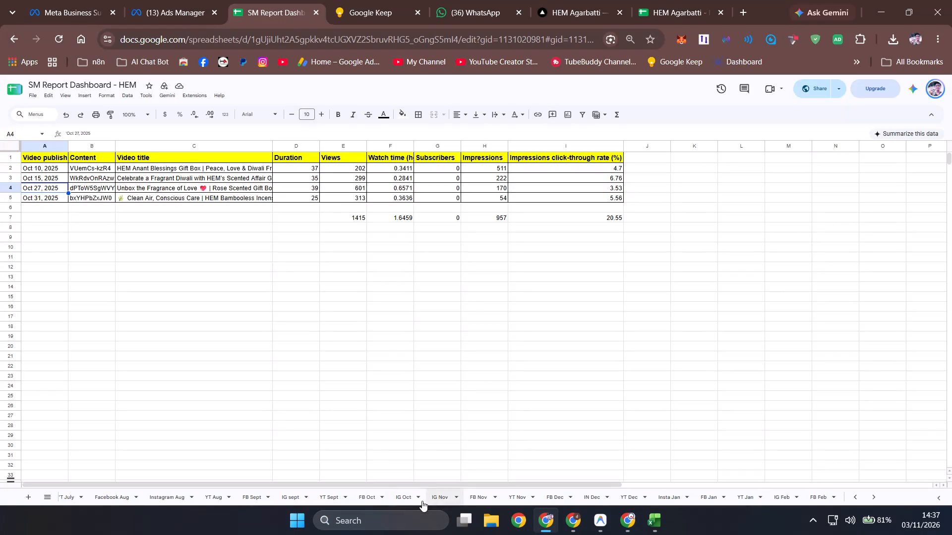
Open the FB Oct sheet to check the year of its post dates.
click(373, 497)
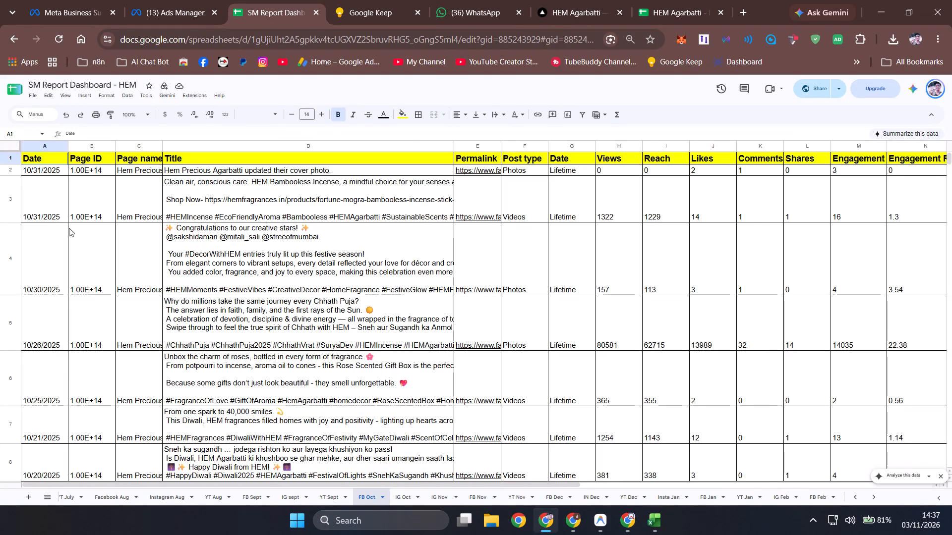
scroll(484, 510, down, 1)
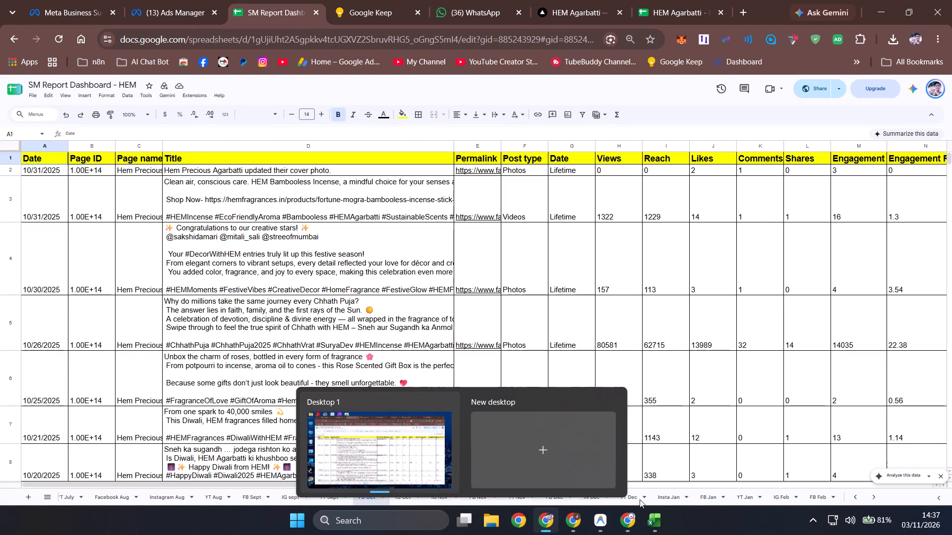
Add a new blank sheet directly after IG September, near the end of the workbook.
click(662, 492)
scroll(665, 494, down, 20)
scroll(665, 494, down, 3)
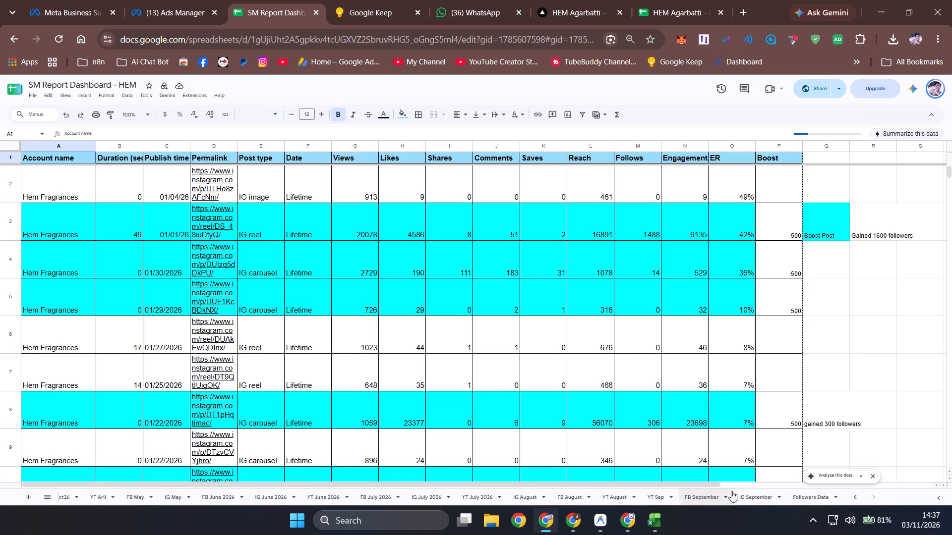
click(749, 499)
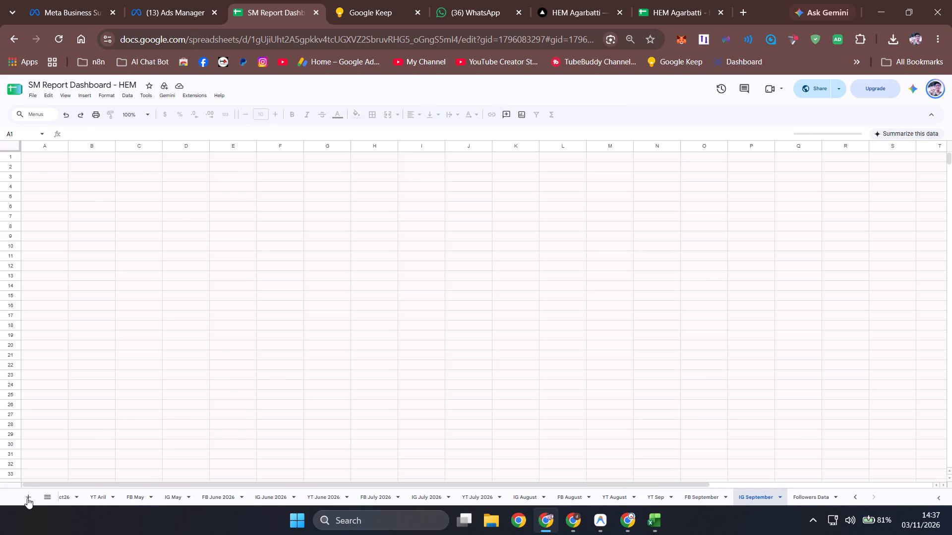
click(28, 497)
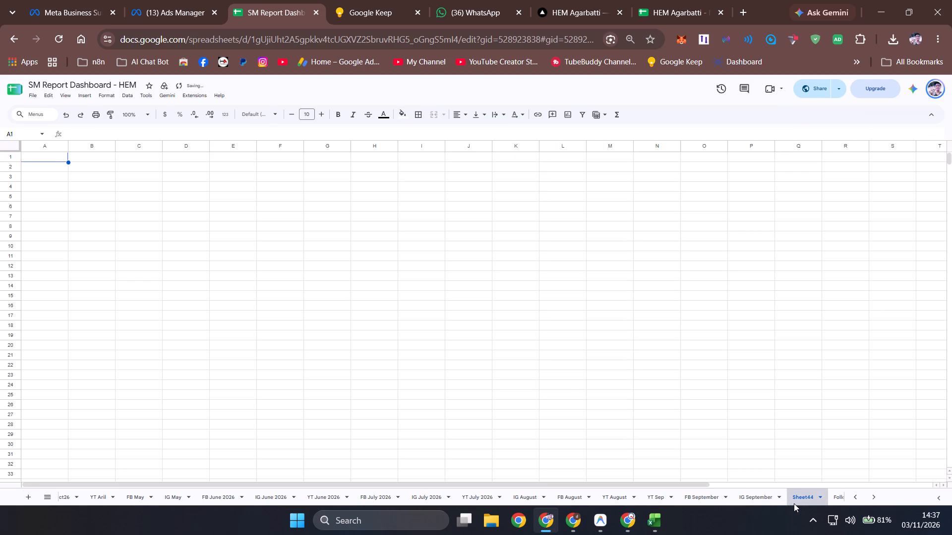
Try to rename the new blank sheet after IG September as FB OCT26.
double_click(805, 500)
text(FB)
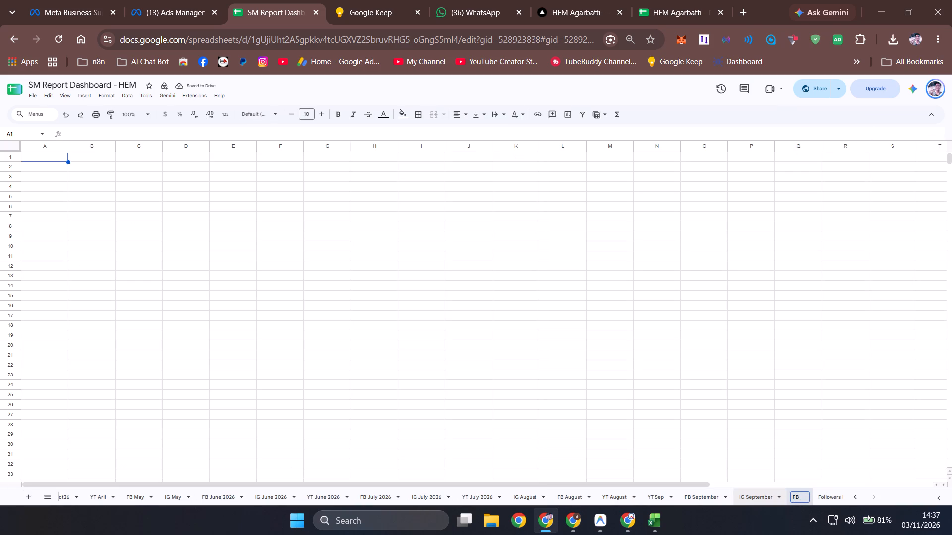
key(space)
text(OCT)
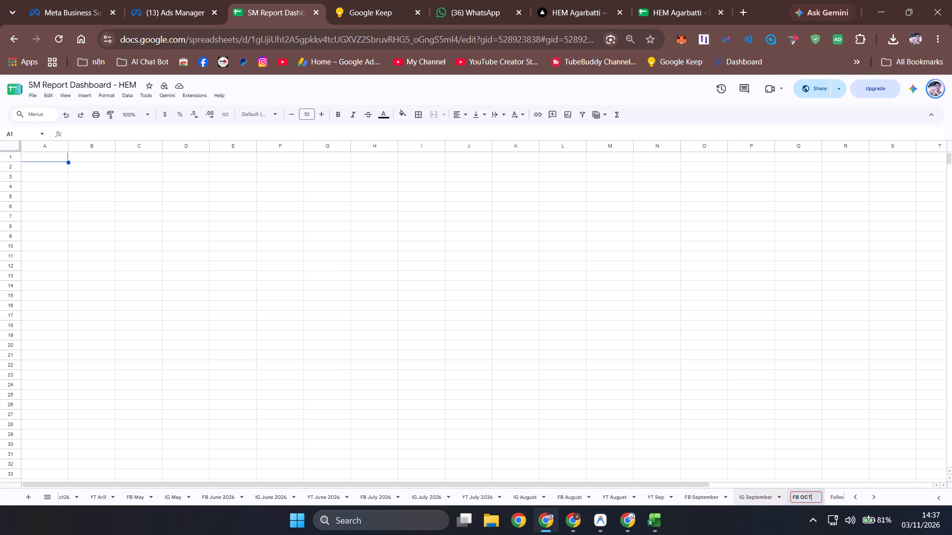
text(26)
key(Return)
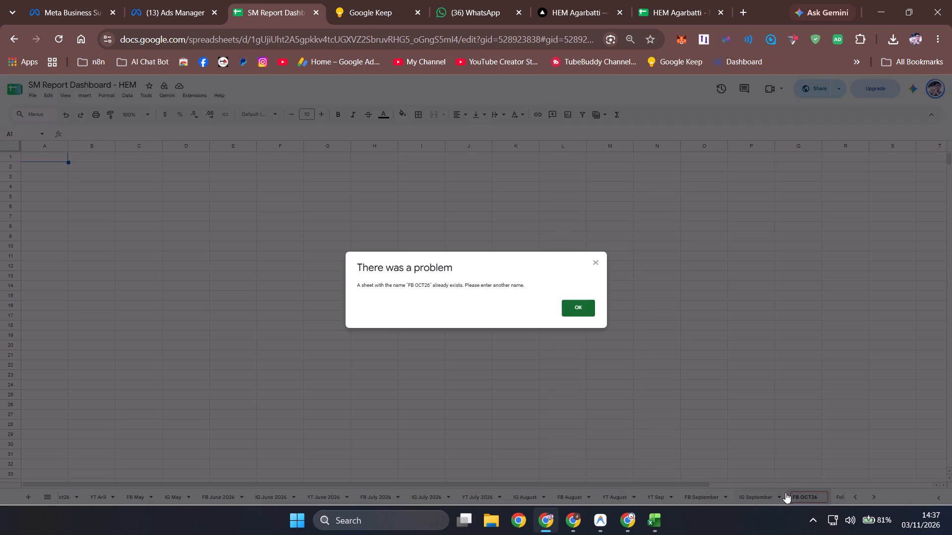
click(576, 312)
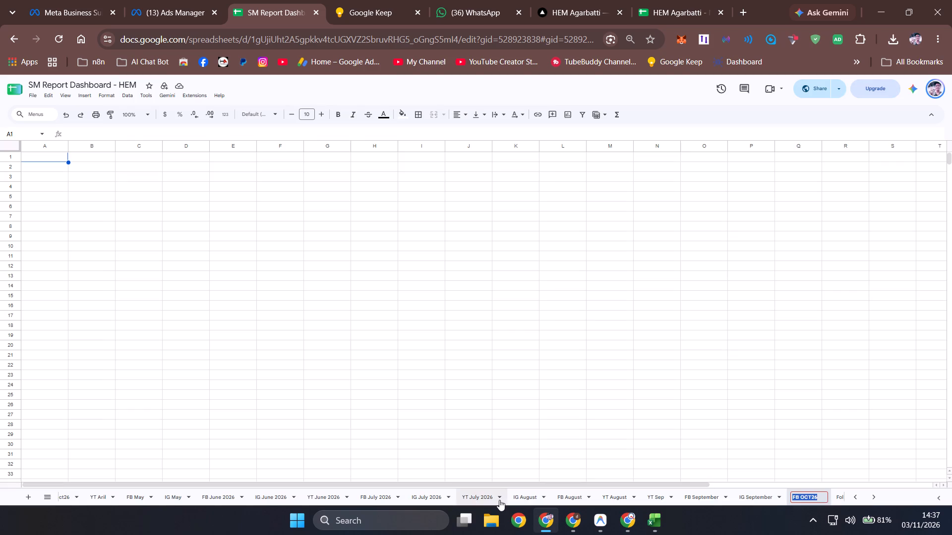
Look back through the earlier monthly sheets for the existing sheet named FB Oct26.
scroll(481, 502, up, 7)
scroll(414, 495, up, 10)
scroll(292, 497, up, 10)
scroll(93, 497, up, 3)
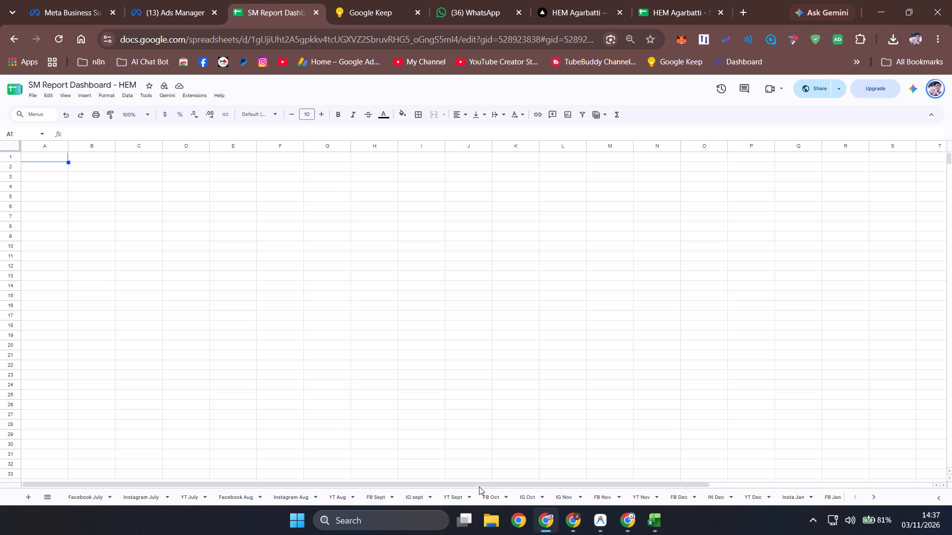
Dismiss the duplicate-name message and open the name of the FB OCT26 sheet before Followers Data for editing.
drag(505, 481, 525, 481)
click(578, 309)
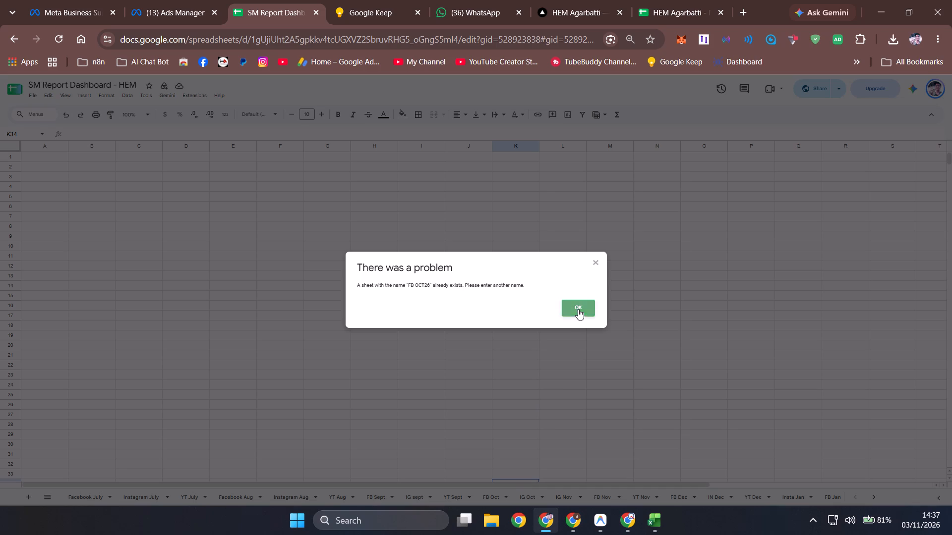
double_click(767, 496)
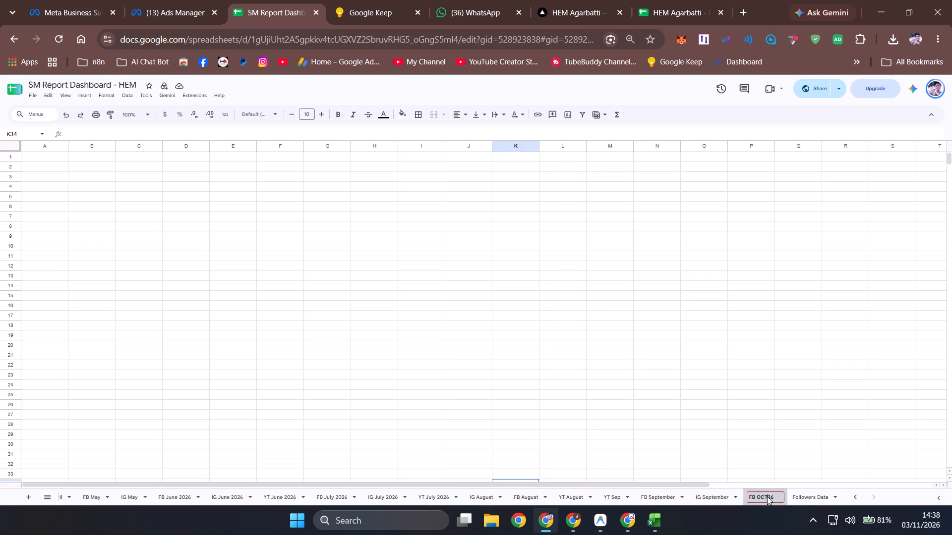
click(767, 496)
click(768, 496)
click(770, 497)
click(773, 497)
Rename the FB OCT26 sheet before Followers Data as FB October2026 and stay on that sheet.
key(BackSpace)
key(BackSpace)
key(BackSpace)
key(BackSpace)
key(BackSpace)
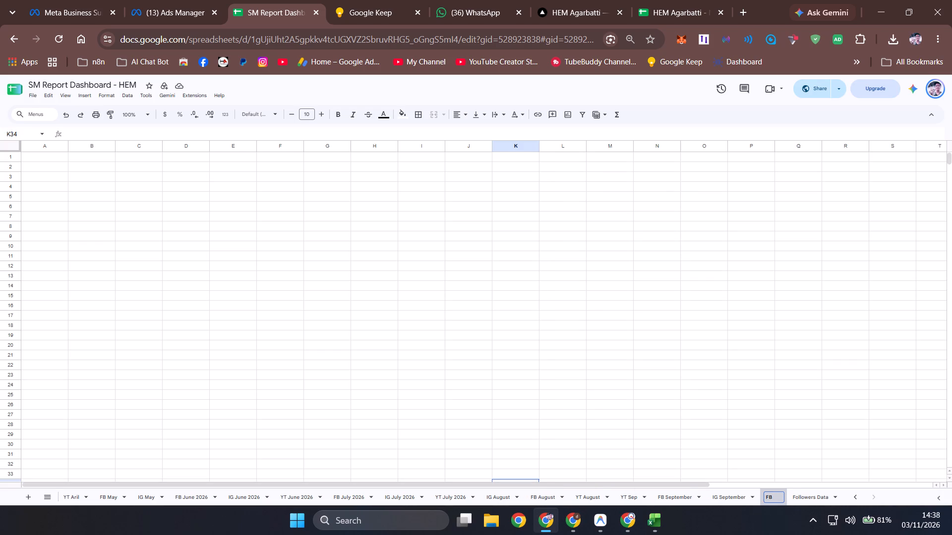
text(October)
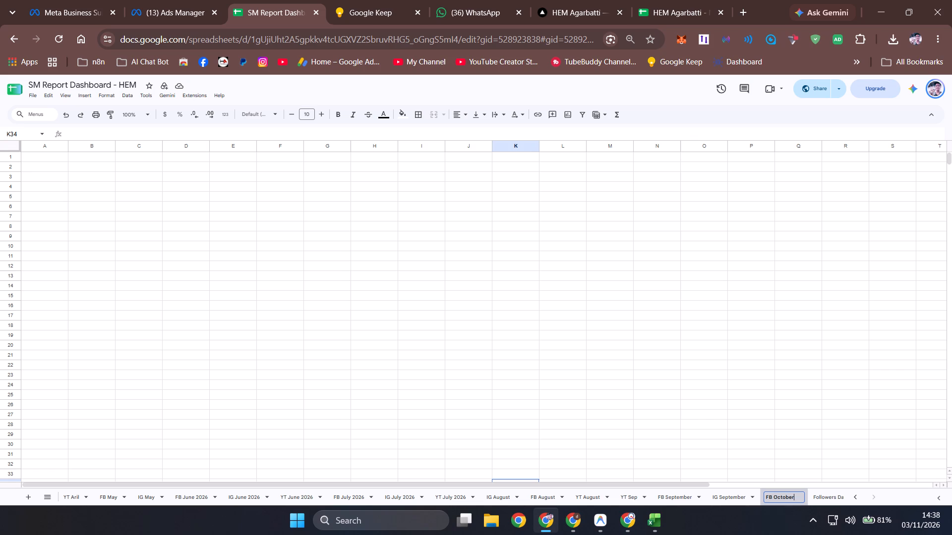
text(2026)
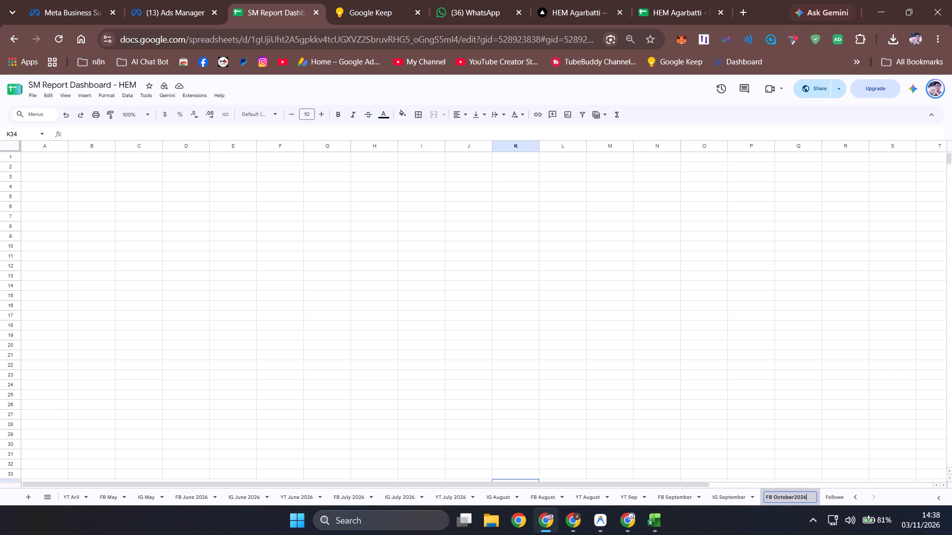
click(738, 499)
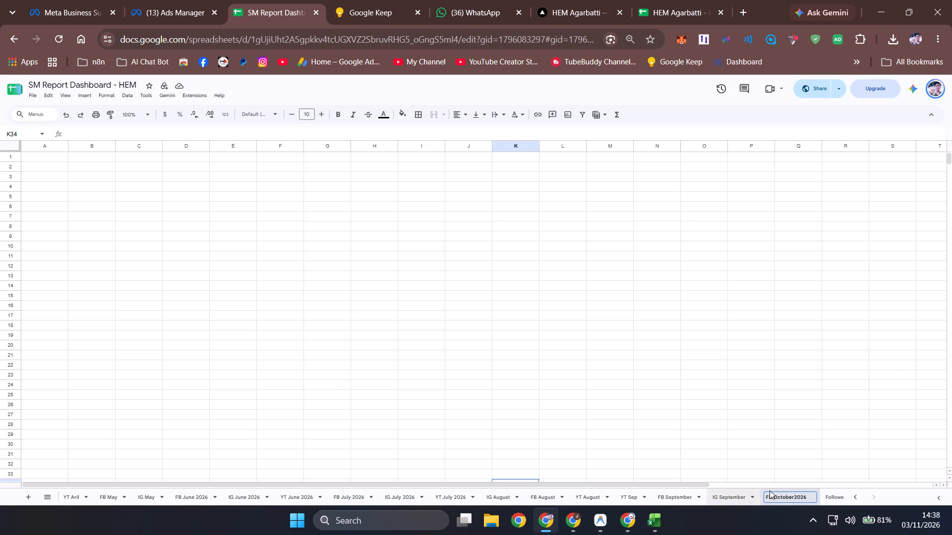
click(773, 495)
Paste the copied Facebook table at cell A1 of FB October2026 and fit the Publish time column to its contents.
click(51, 160)
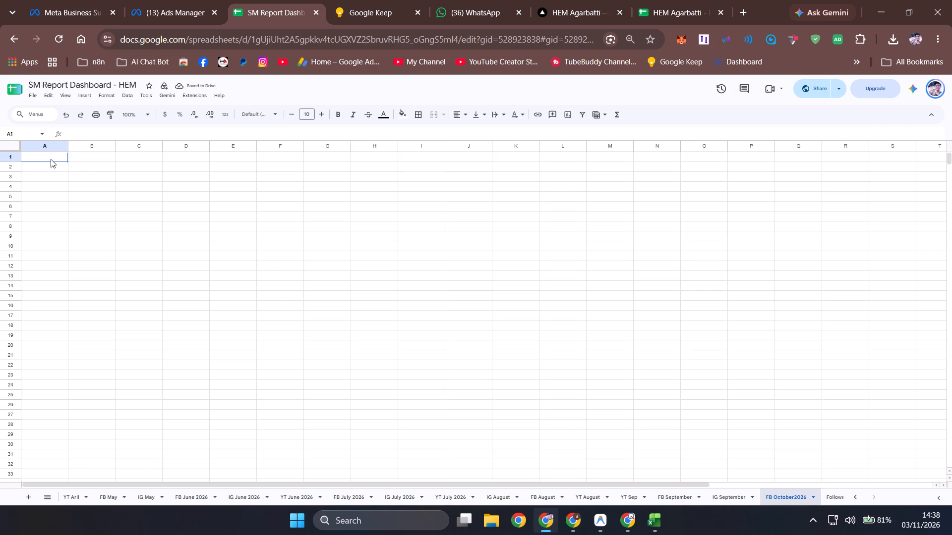
key(ctrl+v)
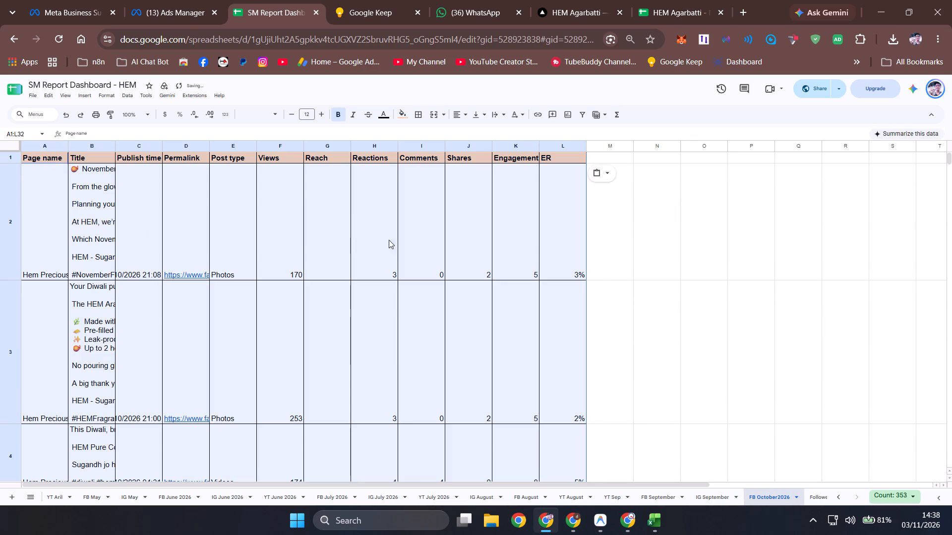
drag(496, 486, 473, 486)
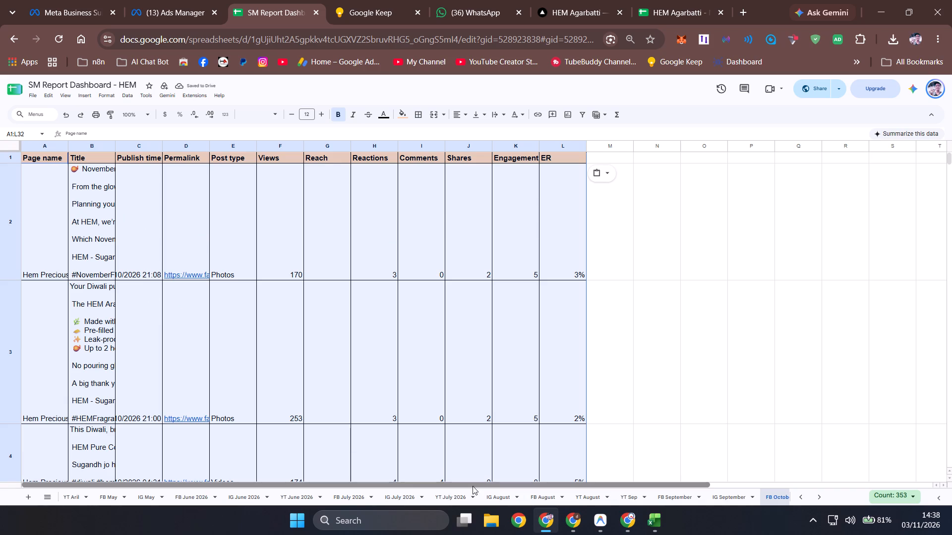
drag(473, 486, 407, 486)
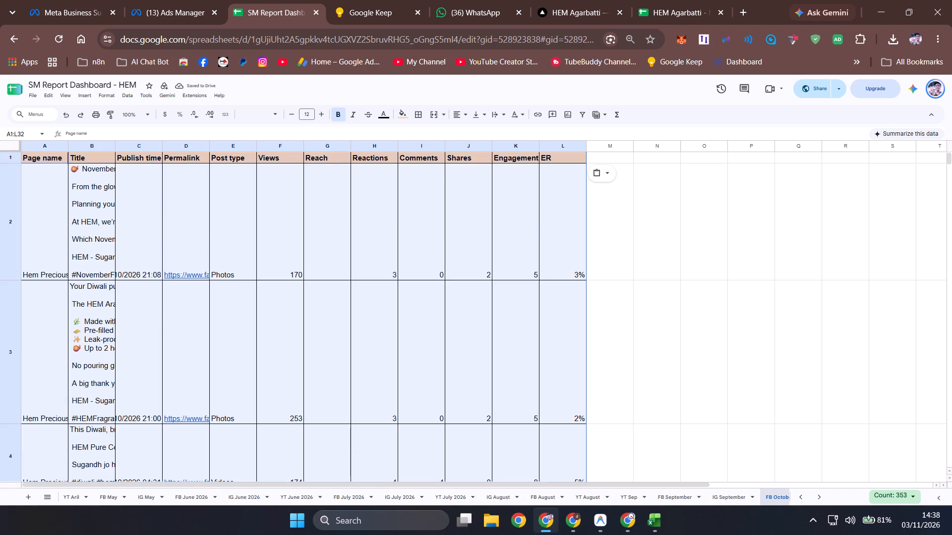
double_click(163, 144)
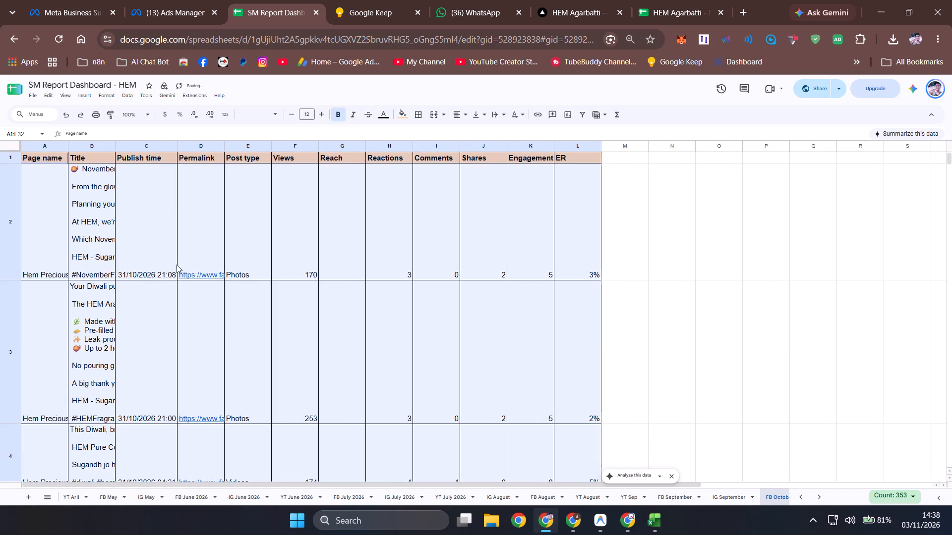
scroll(221, 371, down, 8)
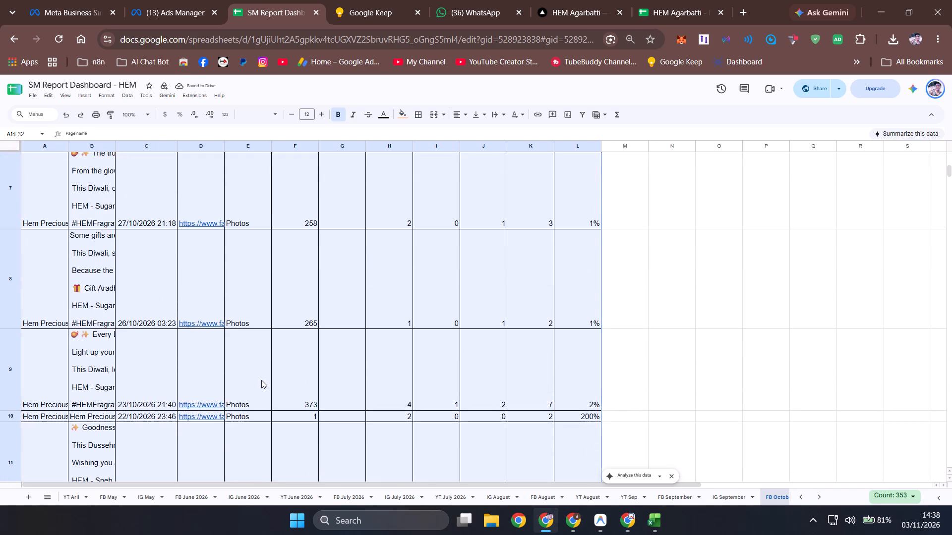
Duplicate the FB October2026 sheet and rename the copy as IG October2026.
scroll(763, 495, up, 3)
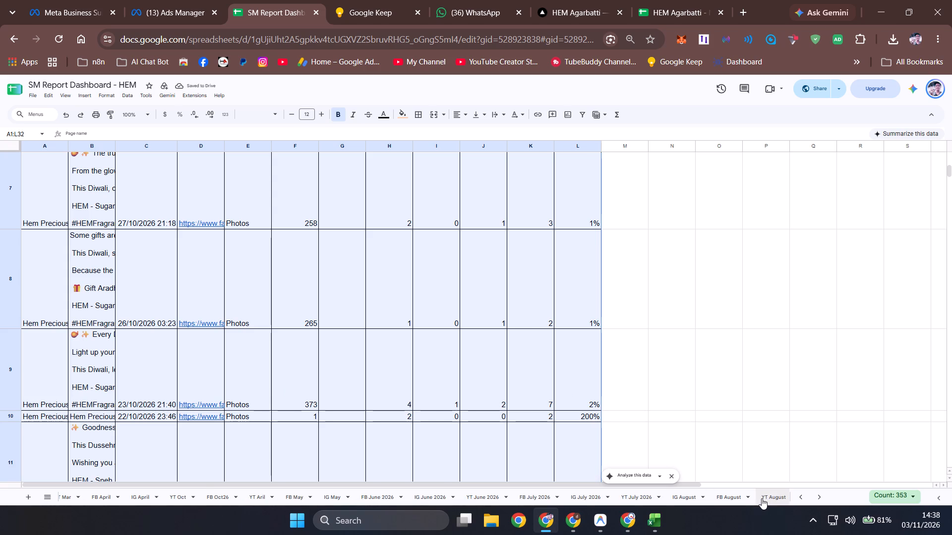
scroll(762, 498, up, 1)
scroll(762, 498, down, 11)
right_click(704, 495)
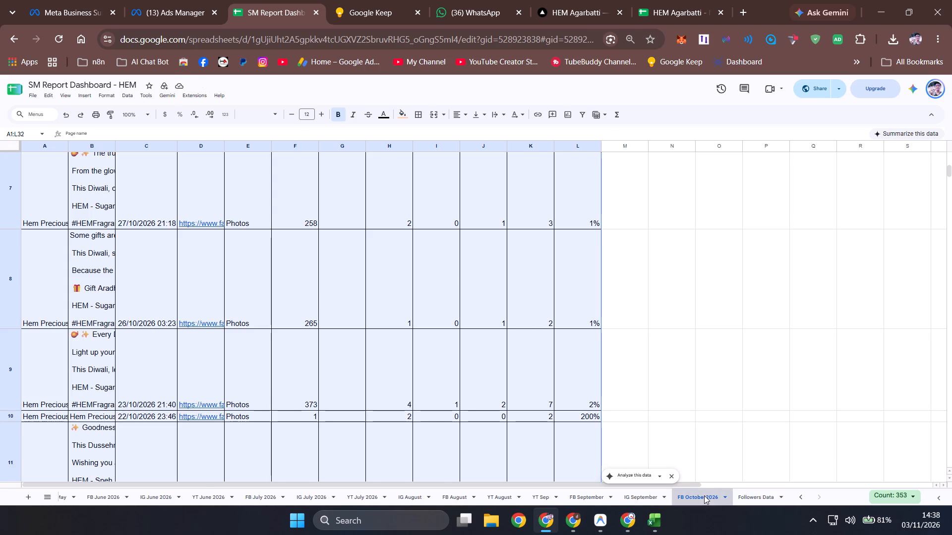
click(689, 353)
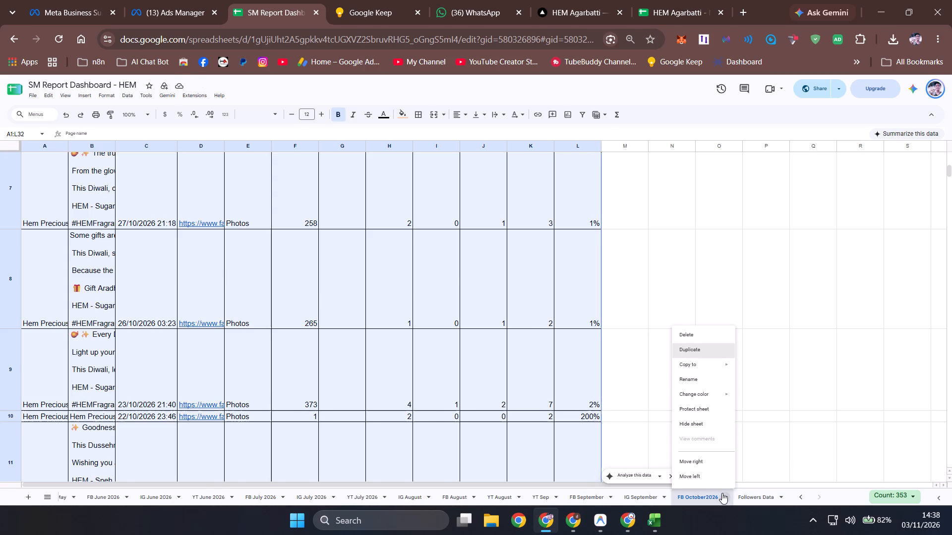
double_click(749, 493)
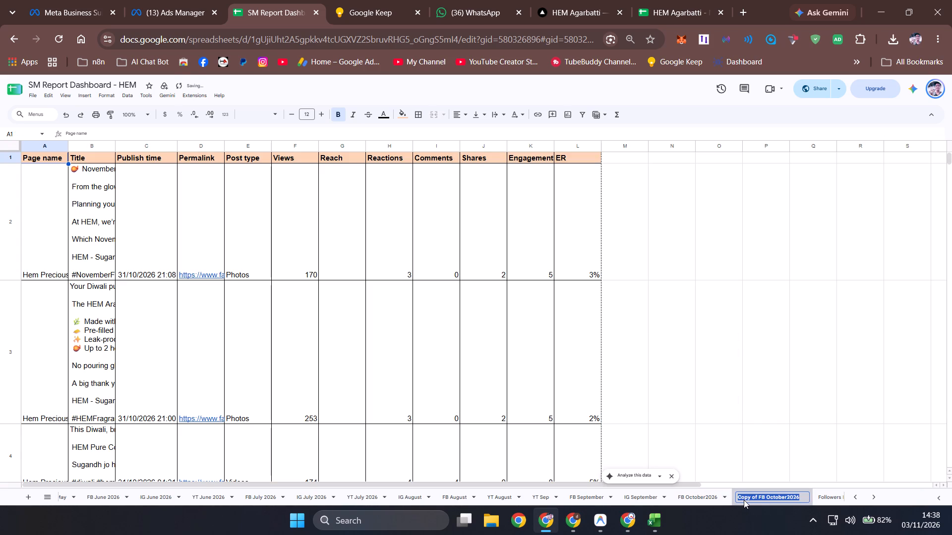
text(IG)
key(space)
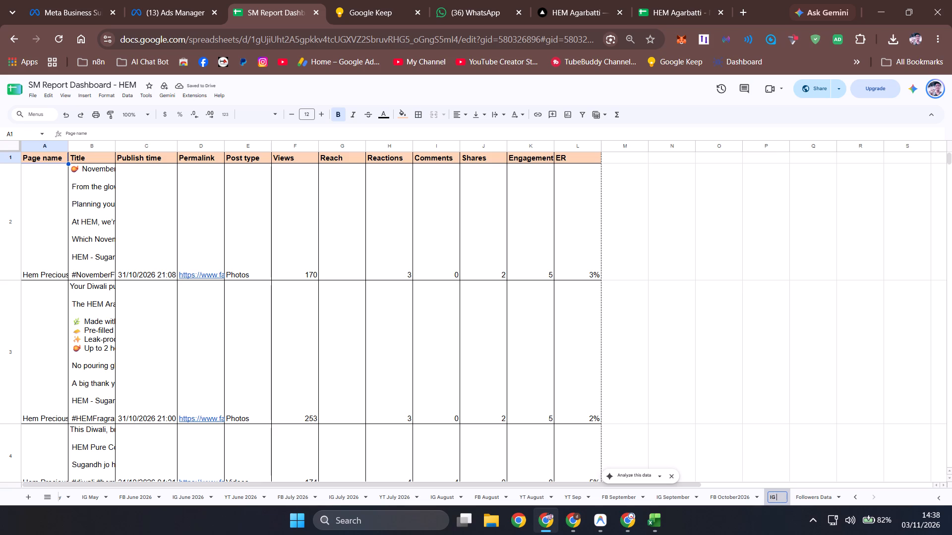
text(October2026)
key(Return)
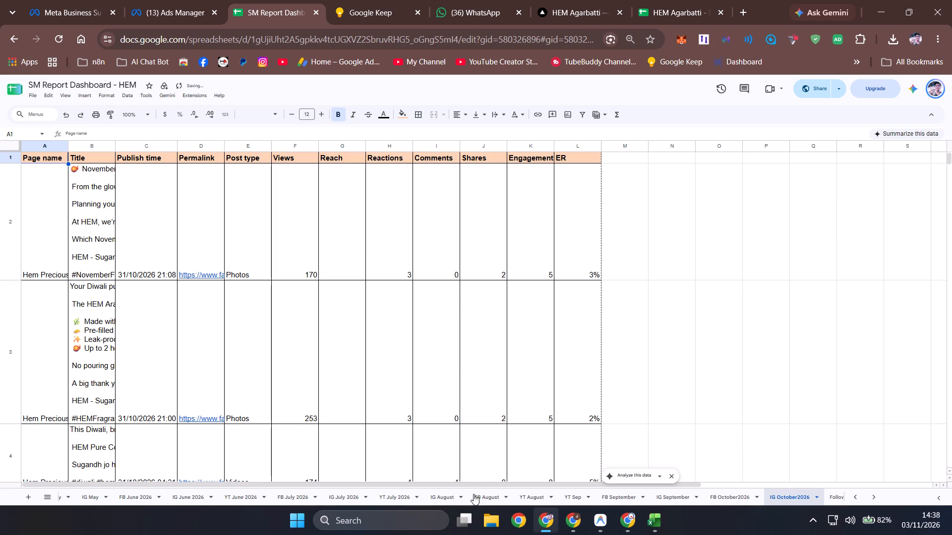
Clear the contents of the whole Facebook table in the IG October2026 sheet.
click(396, 439)
key(ctrl+a)
key(Delete)
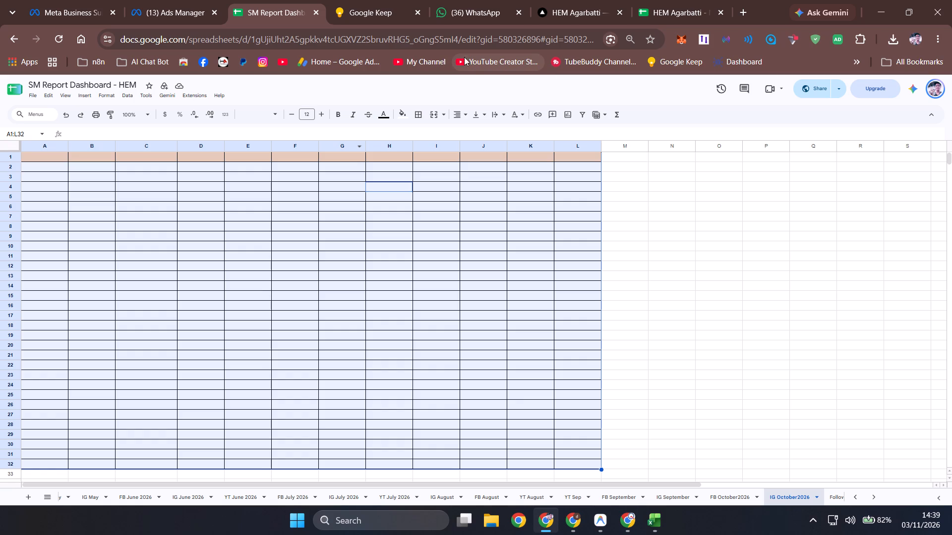
Switch to the HEM_SM_Report_October workbook in Excel and copy the entire table from its Instagram sheet.
click(658, 517)
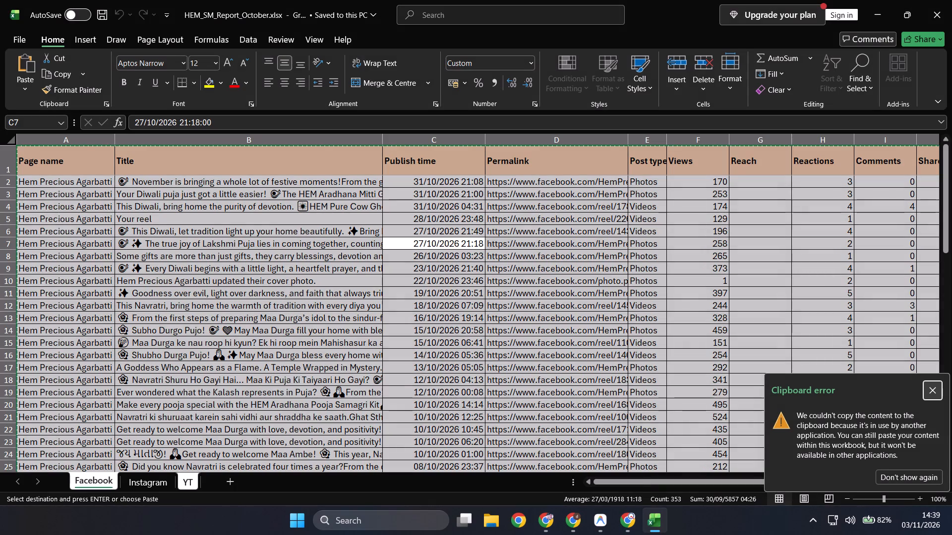
click(939, 387)
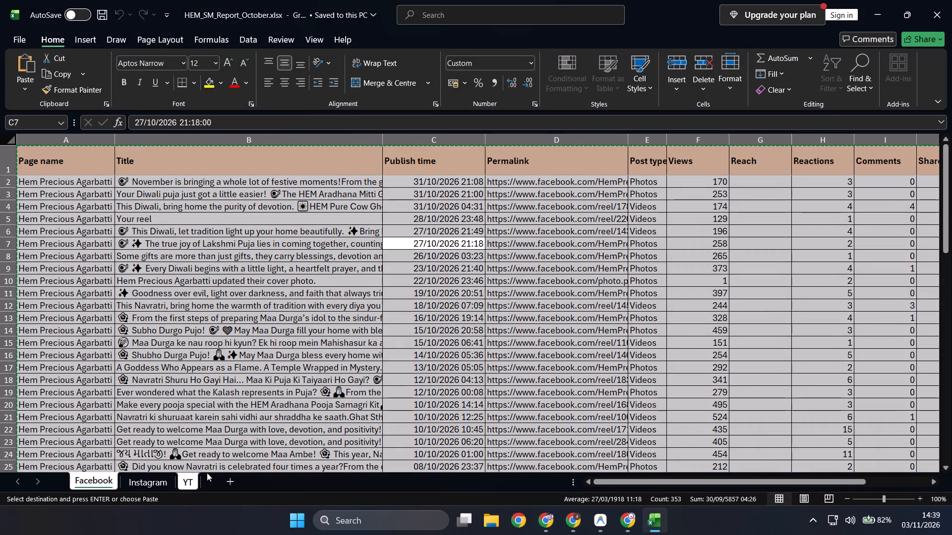
click(130, 487)
click(207, 343)
key(ctrl+a)
key(ctrl+c)
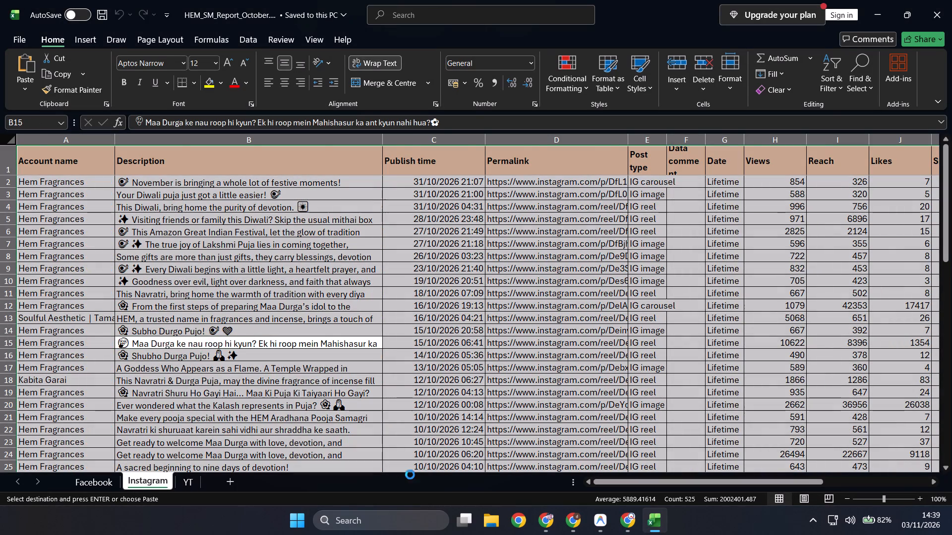
key(ctrl+c)
key(ctrl+c)
key(ctrl+c)
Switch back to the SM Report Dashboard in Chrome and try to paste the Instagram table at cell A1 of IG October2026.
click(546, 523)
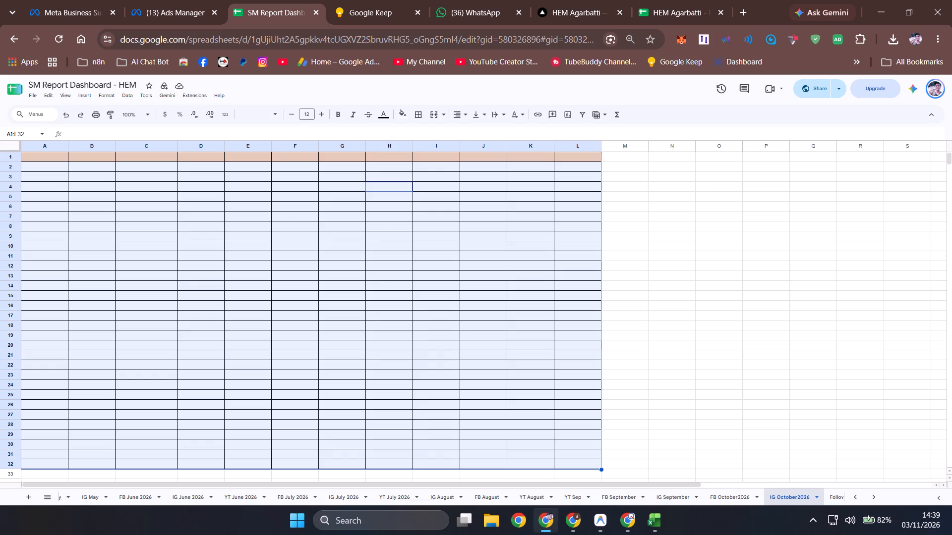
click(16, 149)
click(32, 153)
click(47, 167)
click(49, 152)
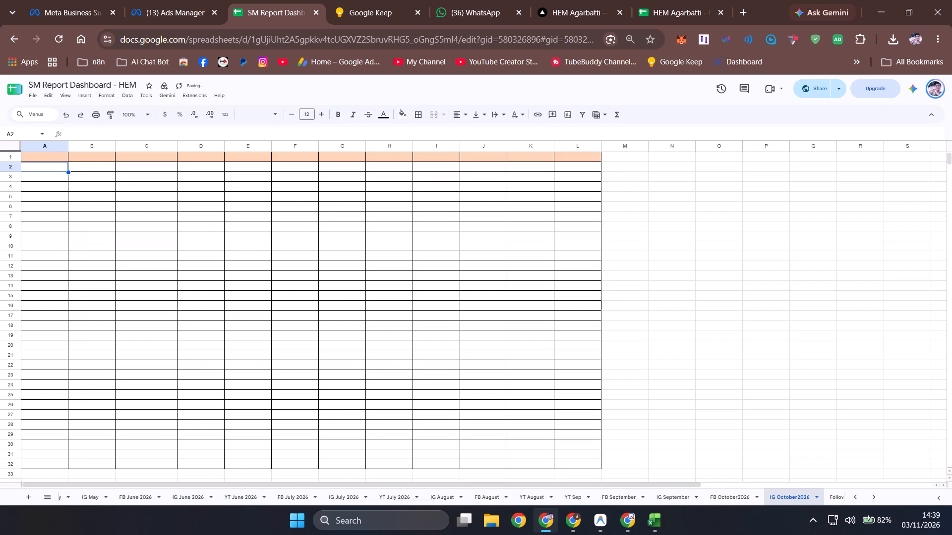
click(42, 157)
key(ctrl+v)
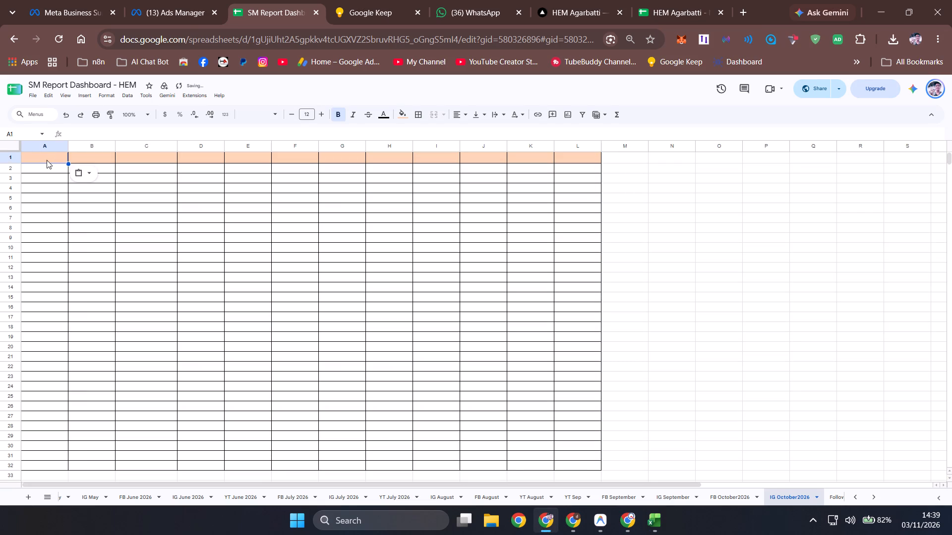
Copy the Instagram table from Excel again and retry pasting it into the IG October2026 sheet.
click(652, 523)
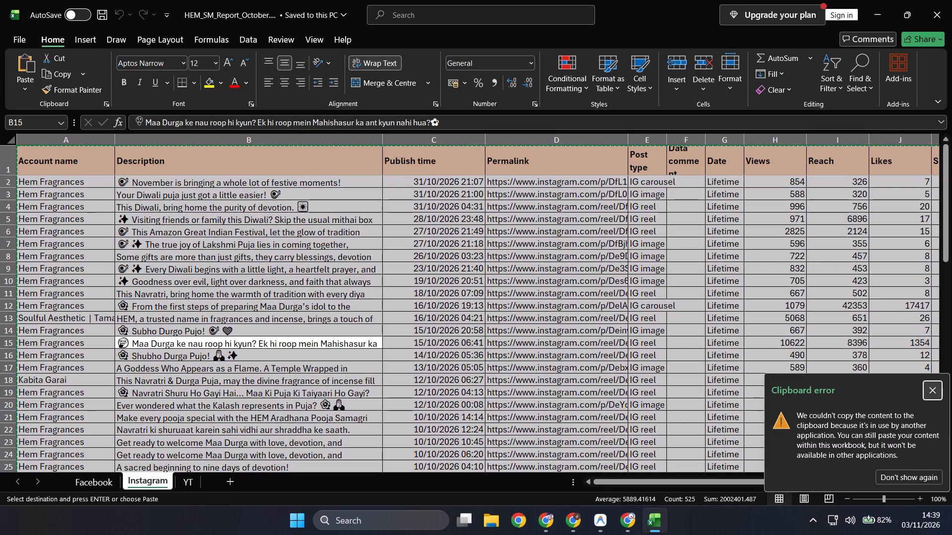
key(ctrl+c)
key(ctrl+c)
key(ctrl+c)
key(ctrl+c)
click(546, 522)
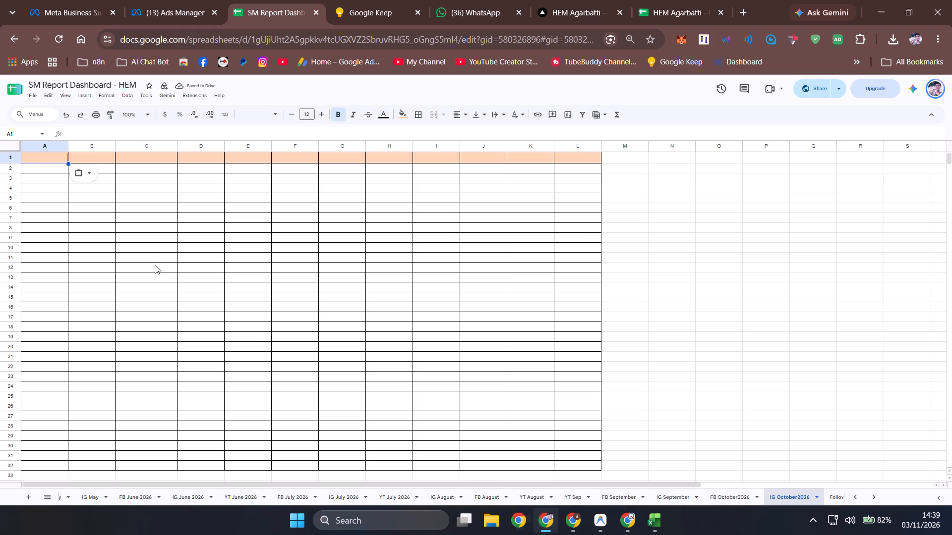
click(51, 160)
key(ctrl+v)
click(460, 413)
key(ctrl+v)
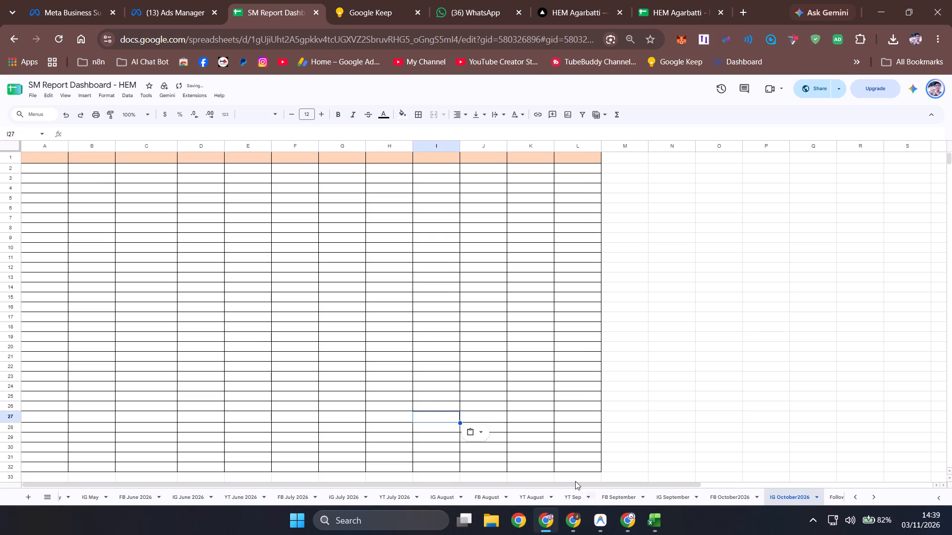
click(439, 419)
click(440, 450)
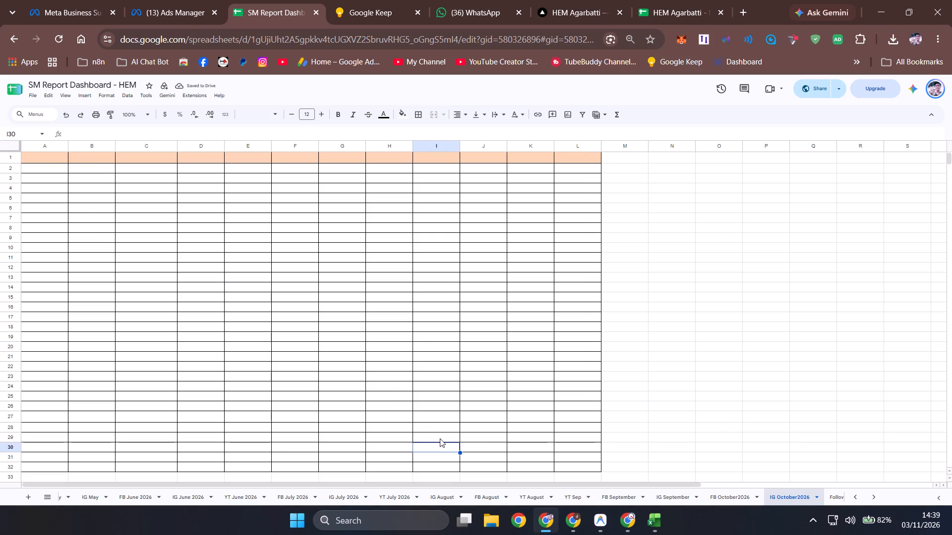
Reselect and copy the whole Instagram table in Excel, and paste it at cell A1 of the IG October2026 sheet in Chrome.
click(653, 518)
click(452, 331)
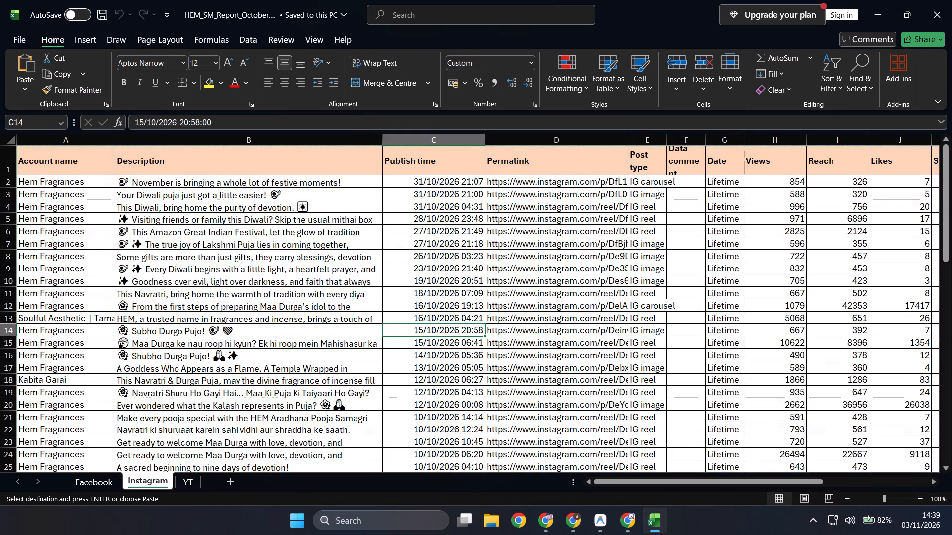
key(ctrl+a)
key(ctrl+c)
key(ctrl+c)
key(ctrl+c)
key(ctrl+c)
key(ctrl+c)
key(ctrl+c)
key(ctrl+c)
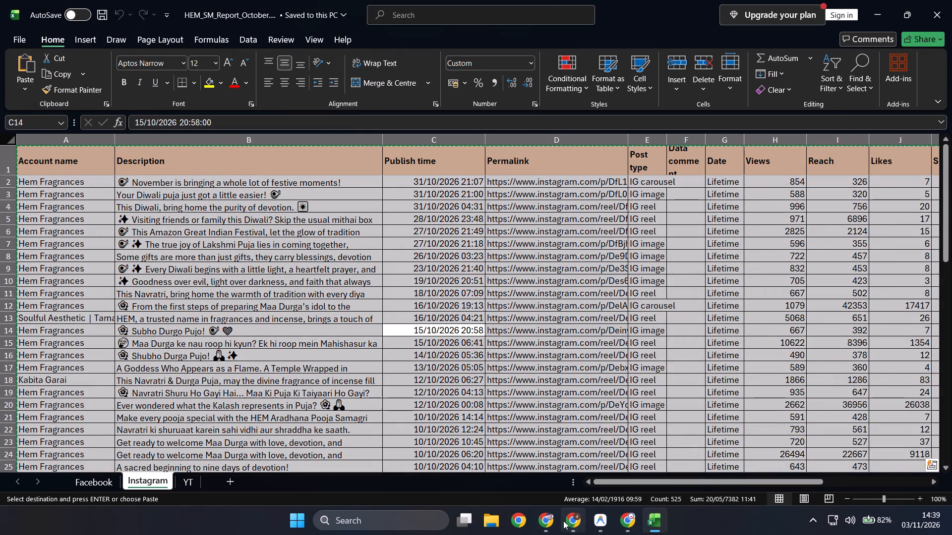
key(ctrl+c)
key(ctrl+c)
key(ctrl+c)
click(556, 522)
click(47, 157)
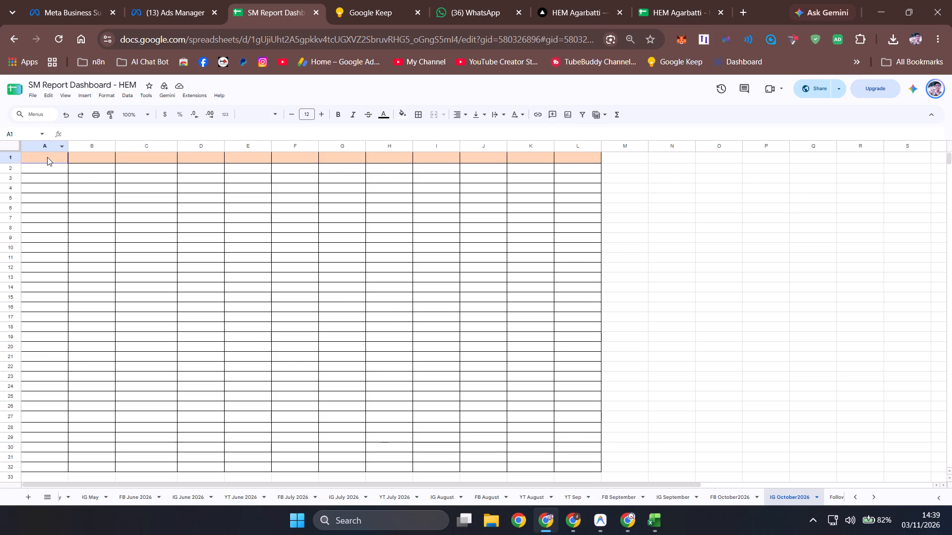
key(ctrl+v)
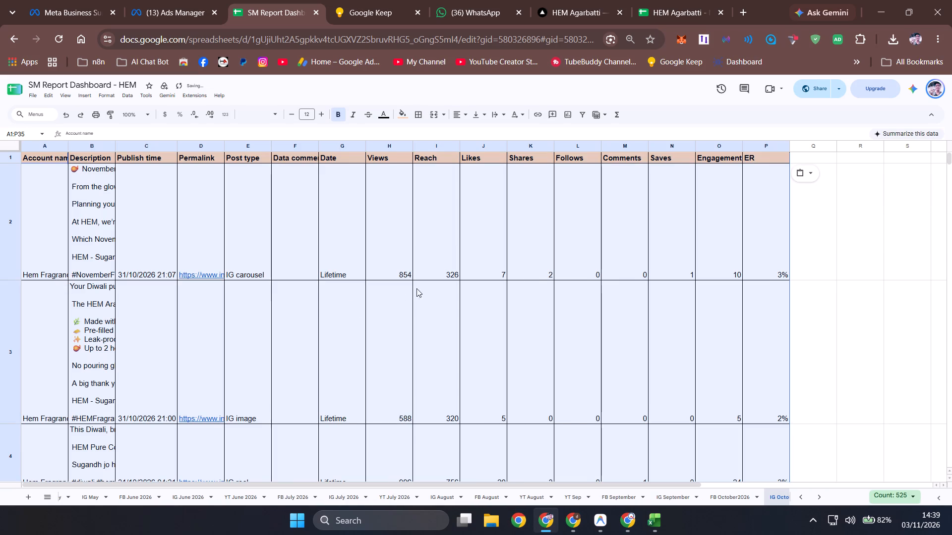
scroll(664, 274, down, 3)
scroll(558, 307, down, 3)
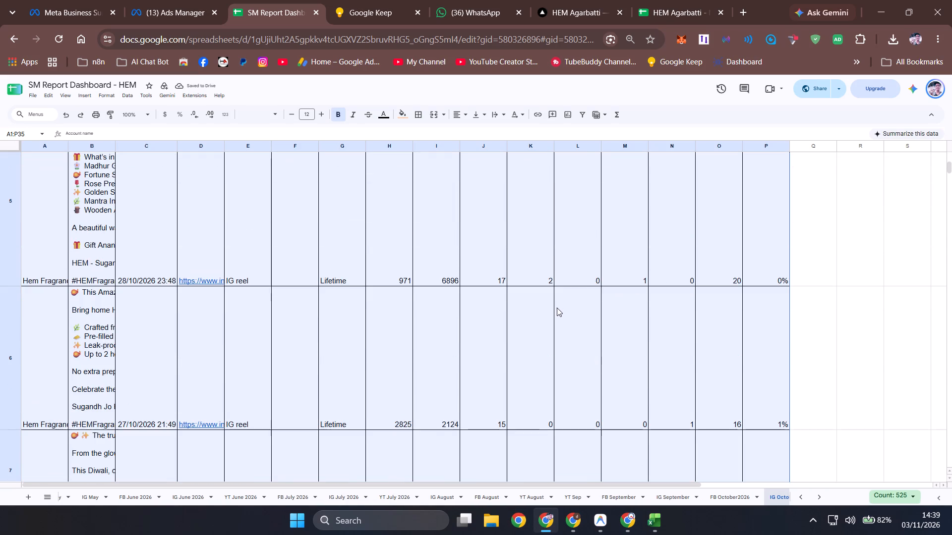
Duplicate the IG October2026 sheet and clear all the table contents in the copy.
scroll(648, 500, down, 4)
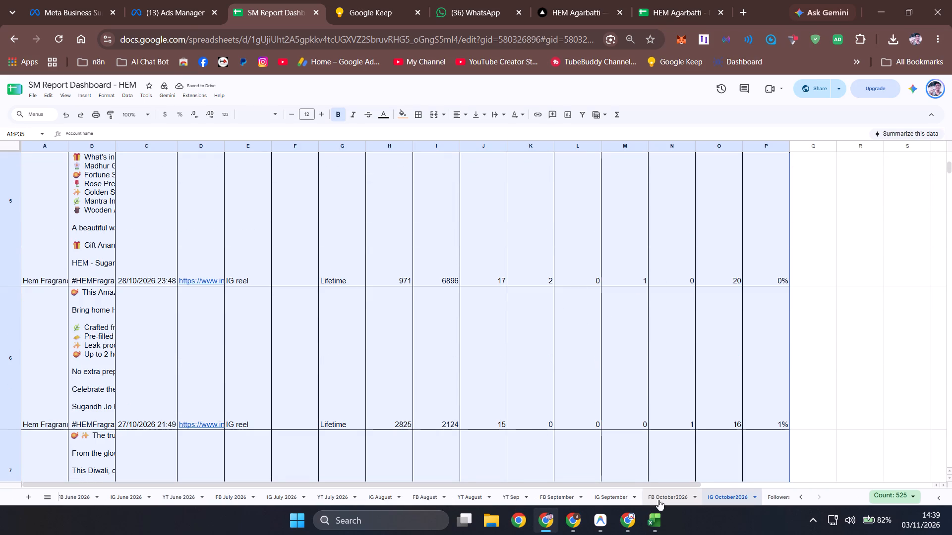
right_click(702, 501)
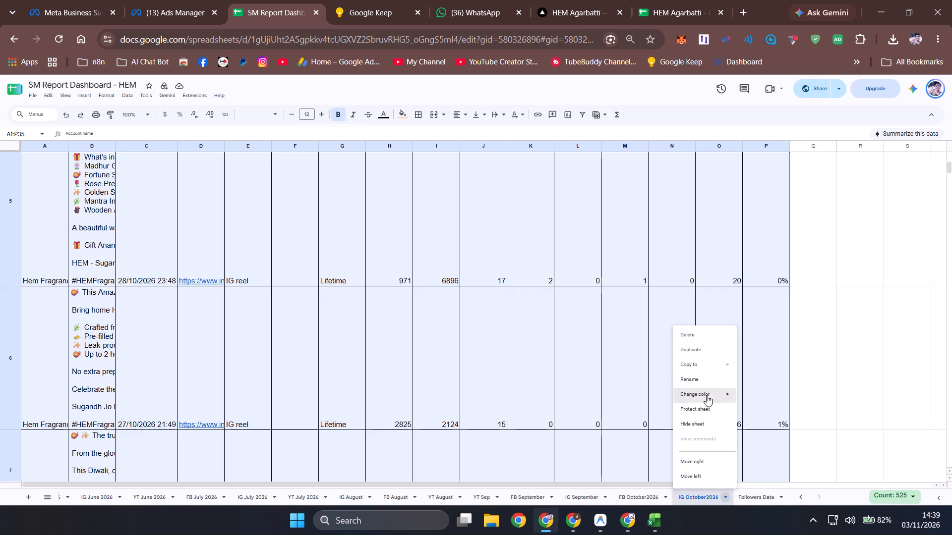
click(700, 353)
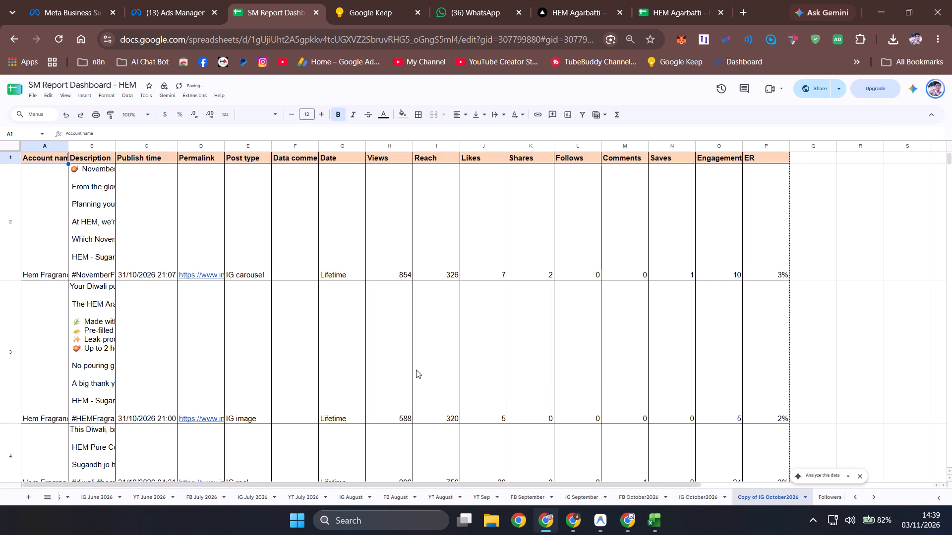
click(426, 363)
key(ctrl+a)
key(Delete)
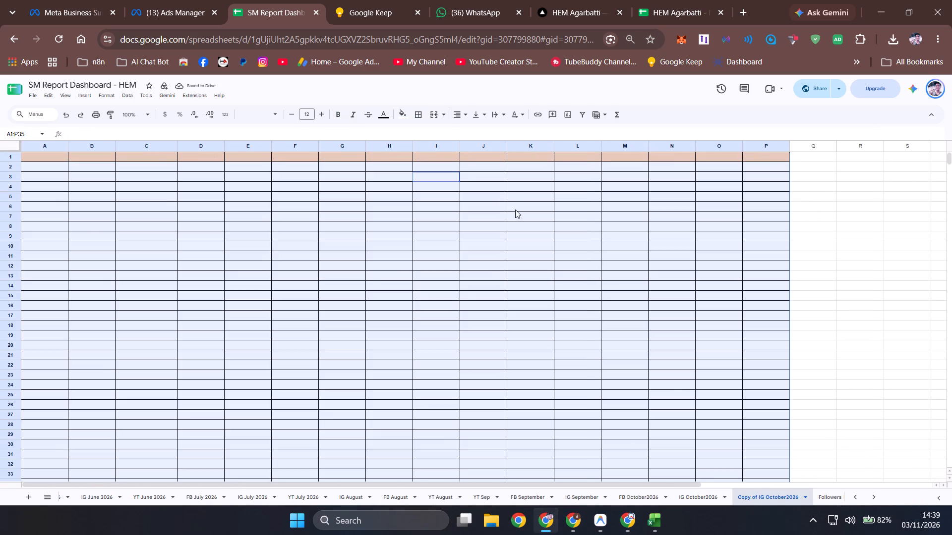
Remove all cell borders from range A1:P35 in the duplicated sheet.
click(421, 110)
click(421, 133)
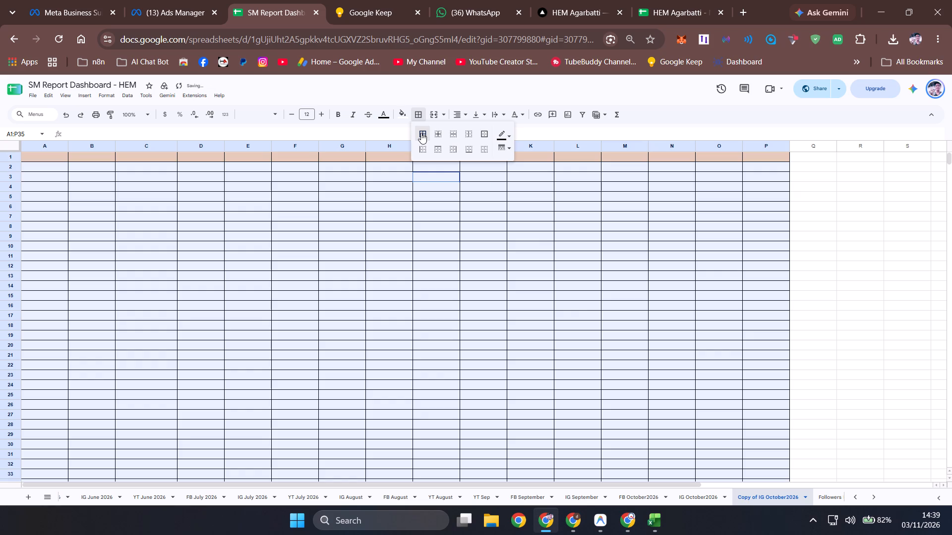
click(485, 149)
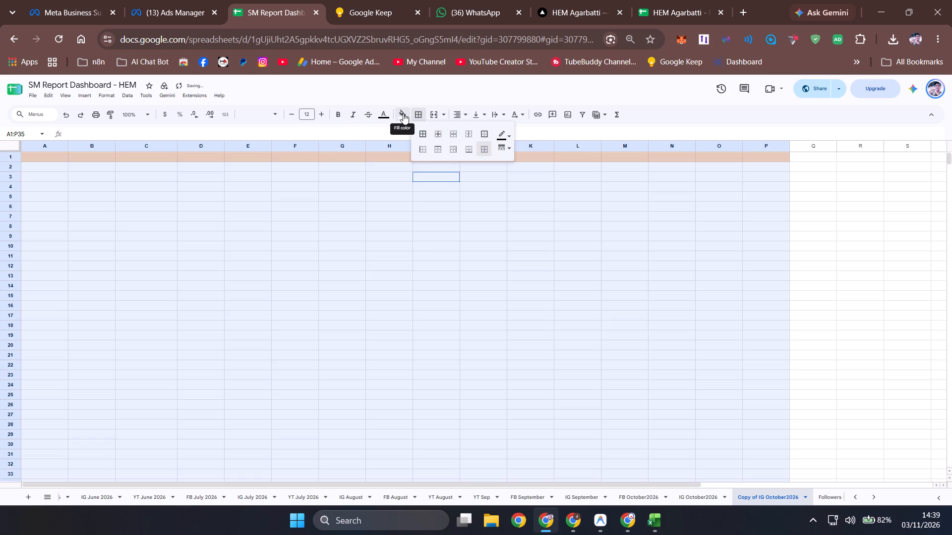
Remove the fill color from cells A1:P35 of the Copy of IG October2026 sheet.
click(403, 113)
click(420, 134)
click(554, 287)
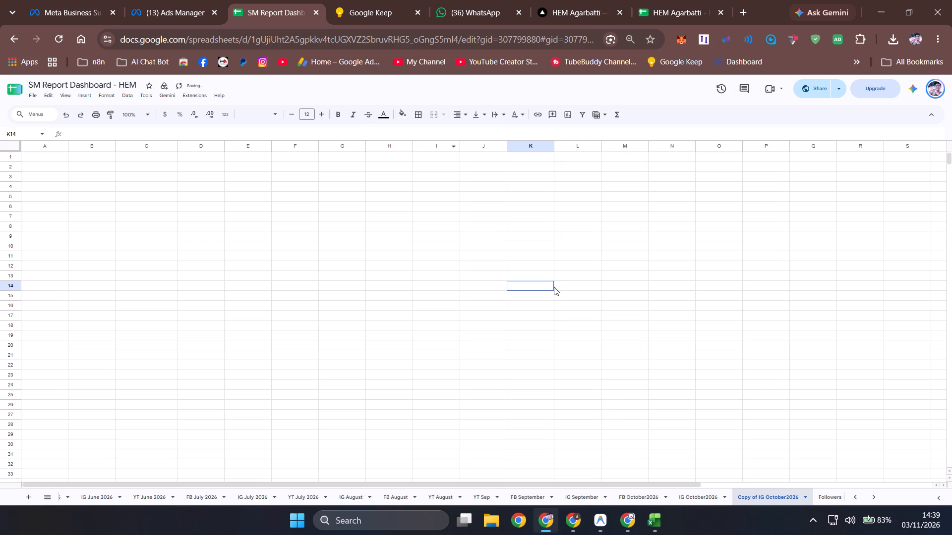
Rename the Copy of IG October2026 sheet as YT October2026.
triple_click(757, 498)
click(767, 498)
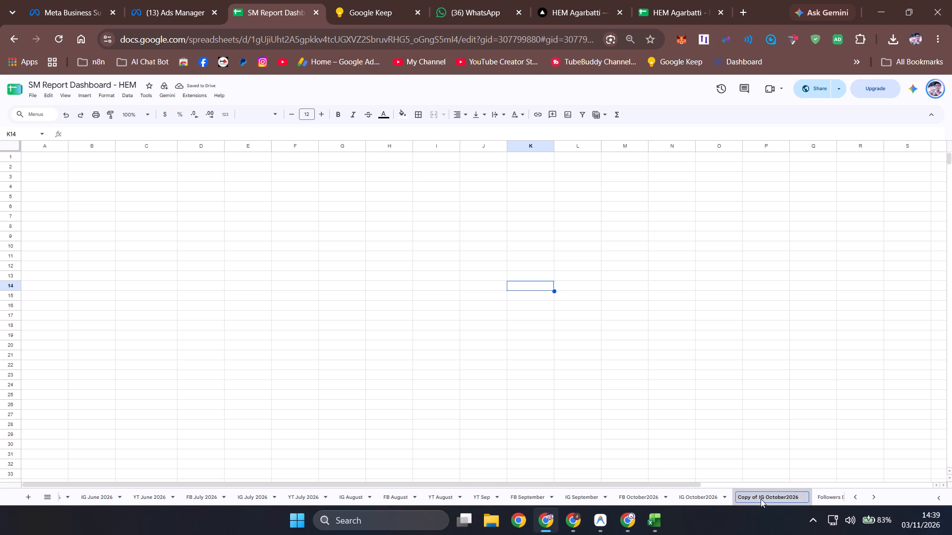
key(BackSpace)
key(BackSpace)
key(BackSpace)
key(BackSpace)
key(BackSpace)
key(BackSpace)
key(BackSpace)
key(BackSpace)
key(BackSpace)
key(BackSpace)
key(BackSpace)
key(BackSpace)
key(BackSpace)
key(BackSpace)
key(BackSpace)
key(BackSpace)
key(BackSpace)
key(BackSpace)
text(YT)
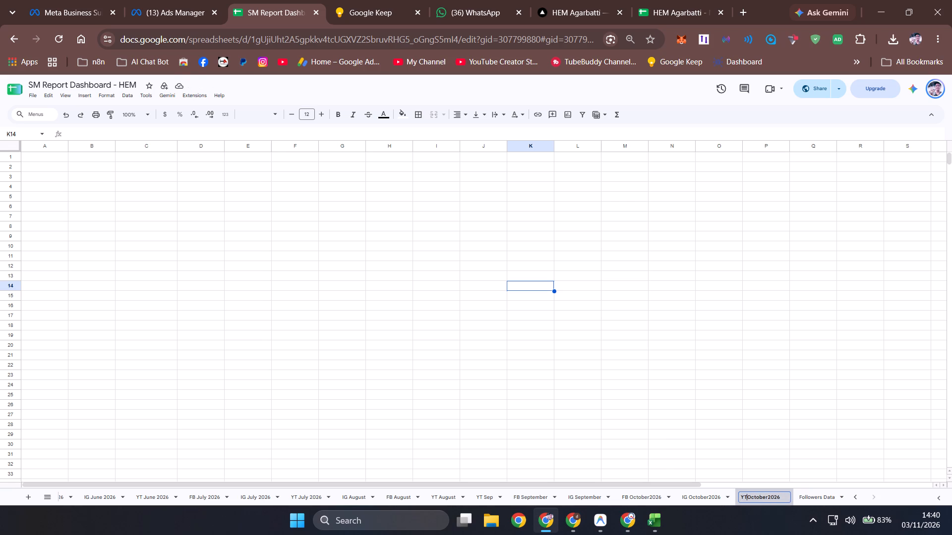
key(shift+space)
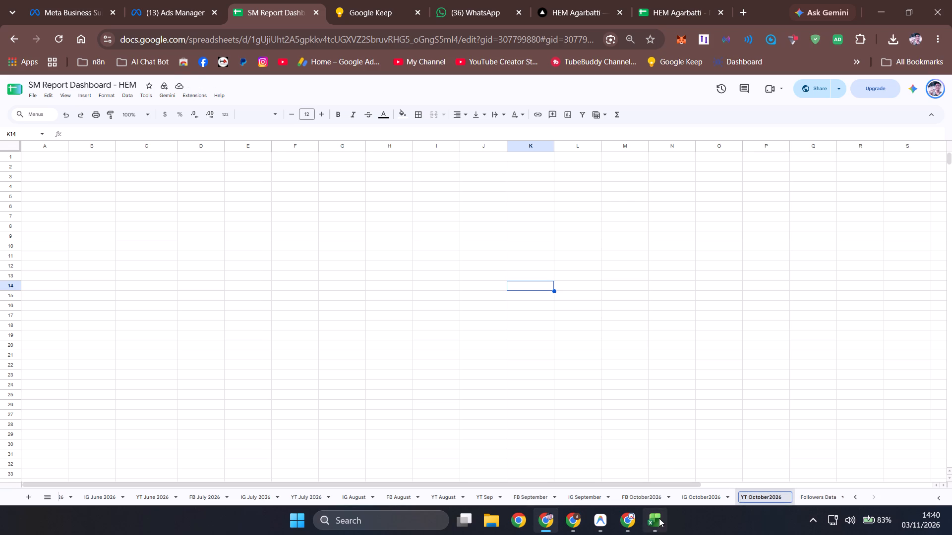
Switch to the October report workbook in Excel, copy the whole data table on its YT sheet, and return to Chrome.
click(650, 528)
click(660, 521)
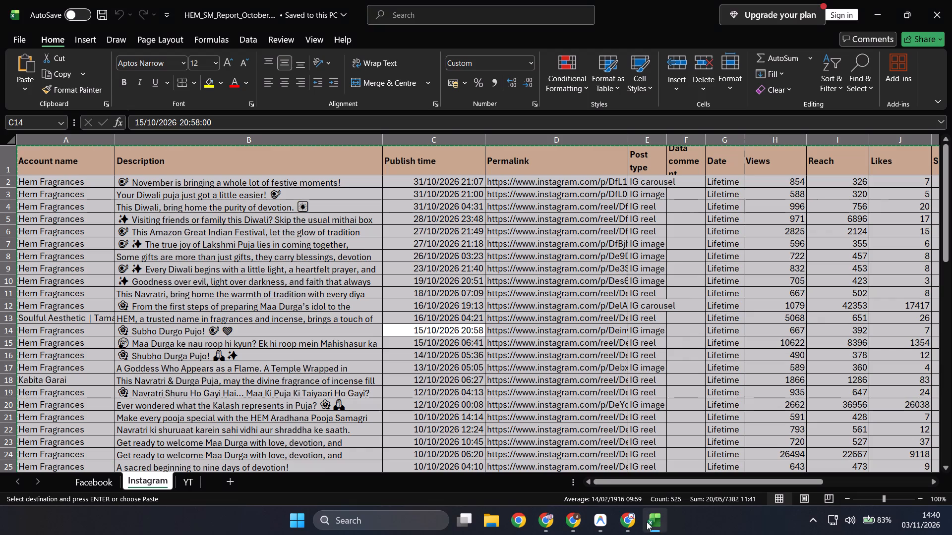
click(195, 482)
click(240, 203)
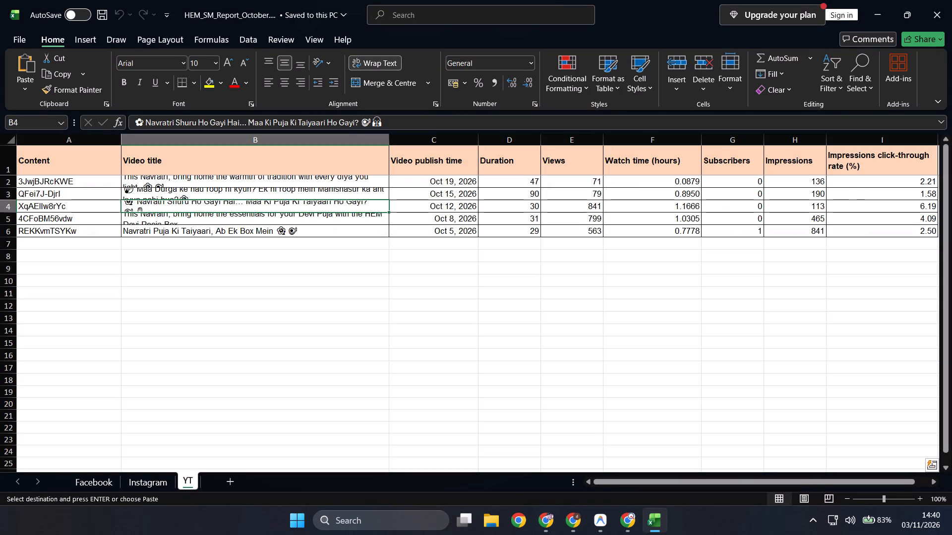
key(ctrl+a)
key(ctrl+x)
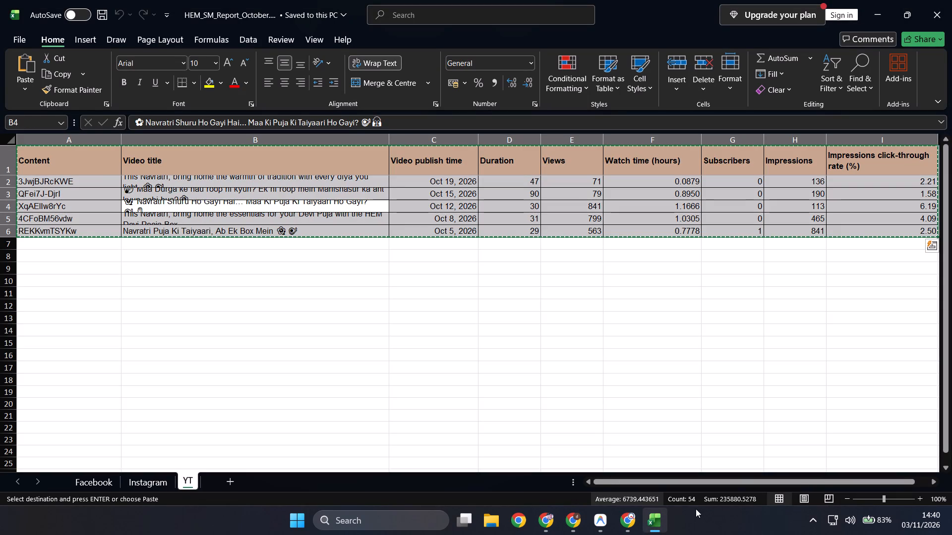
key(ctrl+c)
key(ctrl+c)
key(ctrl+c)
key(ctrl+c)
key(ctrl+c)
key(ctrl+c)
click(555, 522)
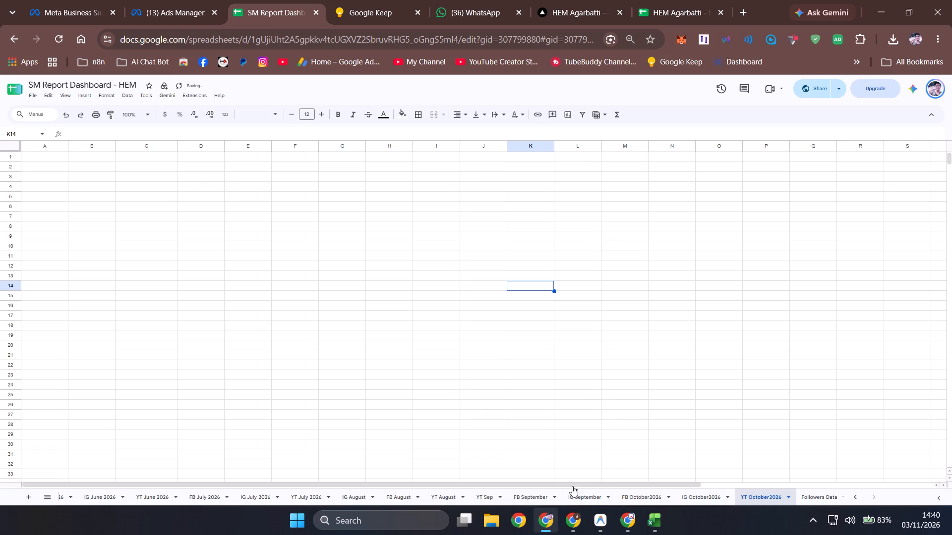
Paste the copied YouTube table at A1 of the YT October2026 sheet and fit the click-through rate column to its header.
click(29, 155)
key(ctrl+v)
click(274, 280)
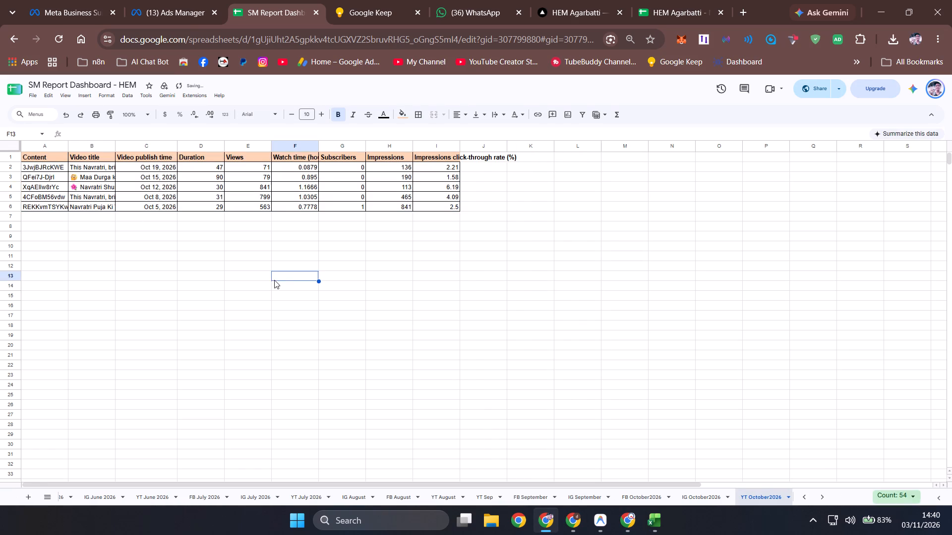
double_click(460, 144)
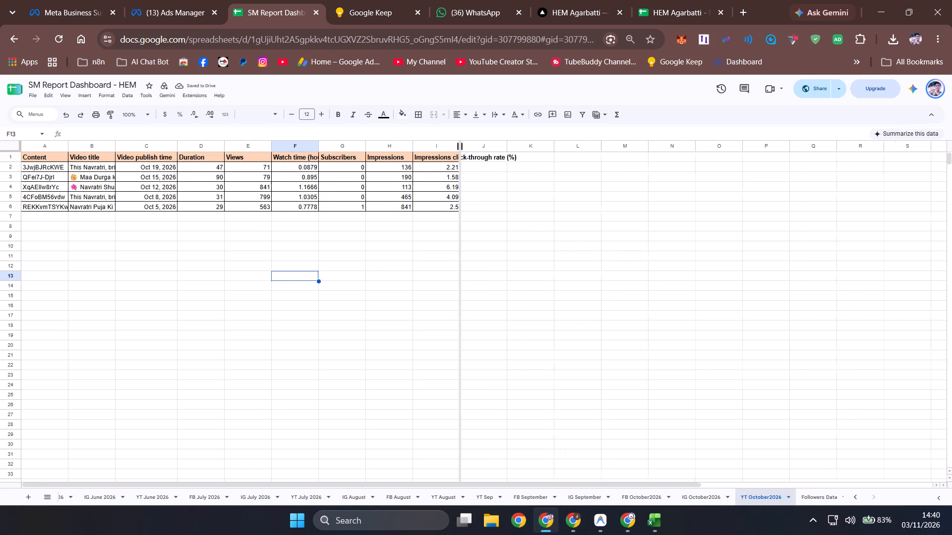
click(500, 241)
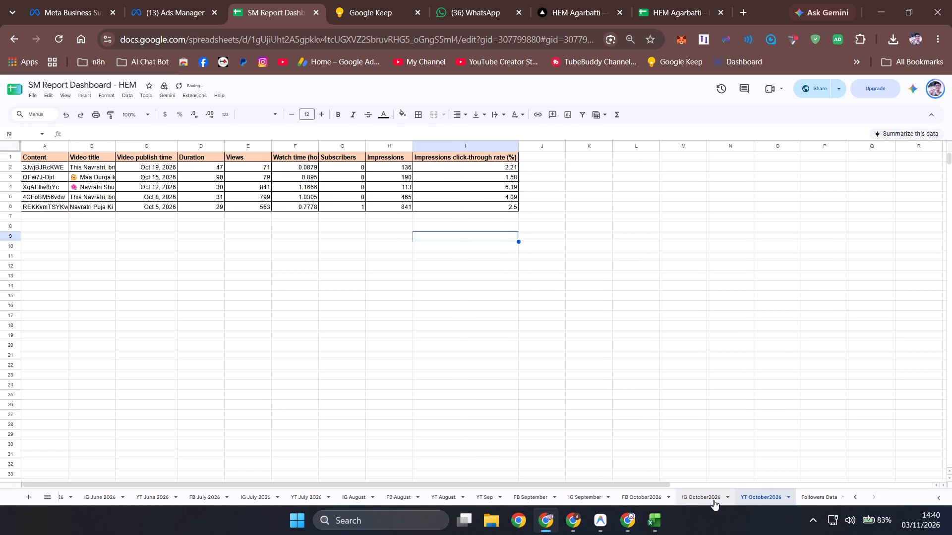
On the Followers Data sheet, copy the Facebook table's September header into S1 and change its text to October.
click(640, 496)
scroll(769, 499, down, 4)
click(754, 501)
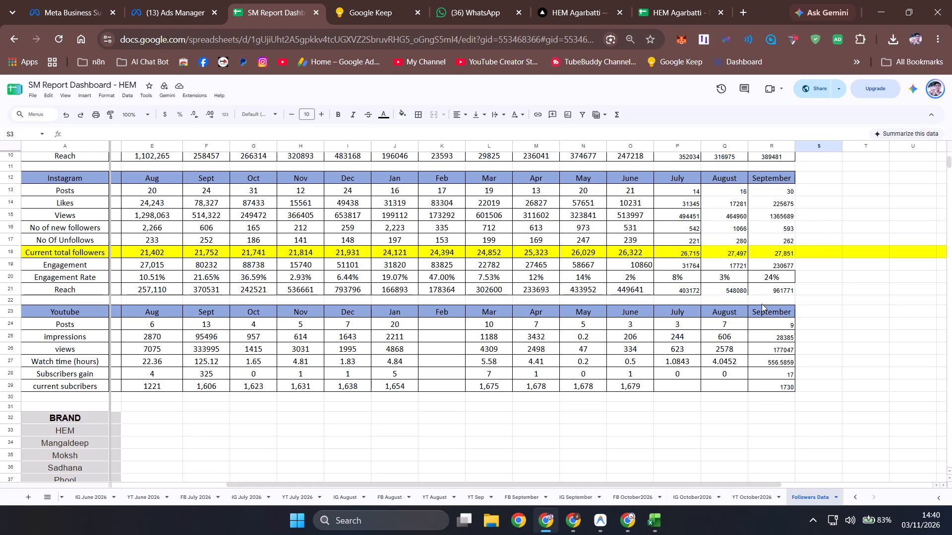
click(778, 180)
key(ctrl+c)
click(808, 177)
scroll(802, 256, up, 4)
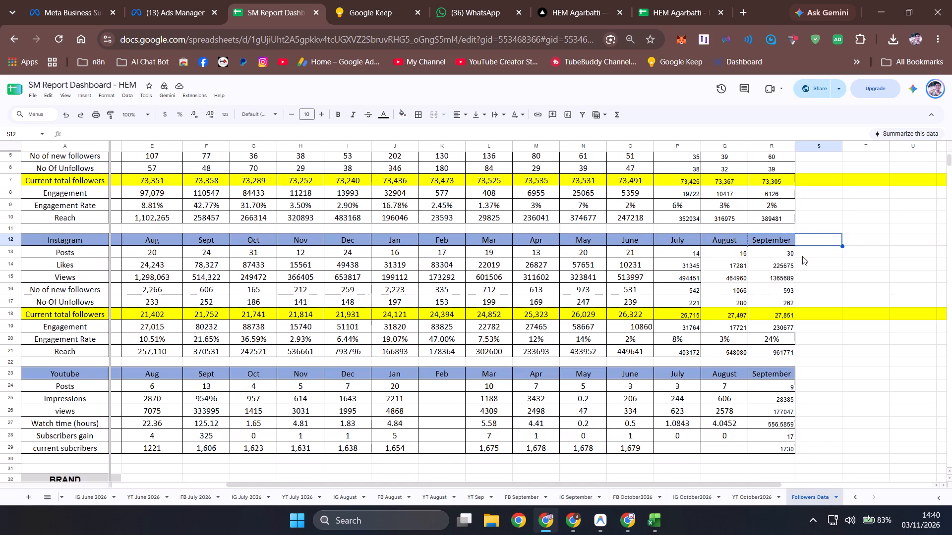
click(783, 158)
key(ctrl+c)
click(807, 160)
key(ctrl+v)
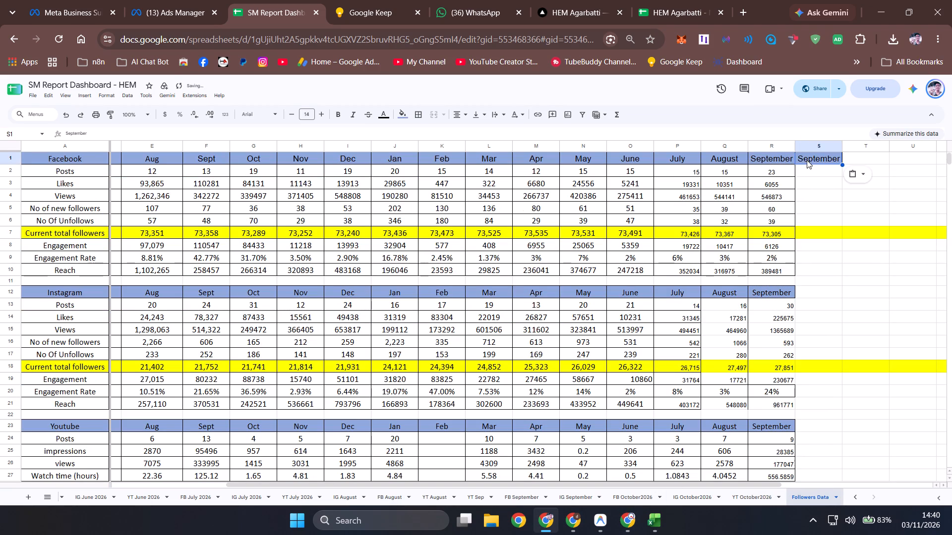
triple_click(807, 158)
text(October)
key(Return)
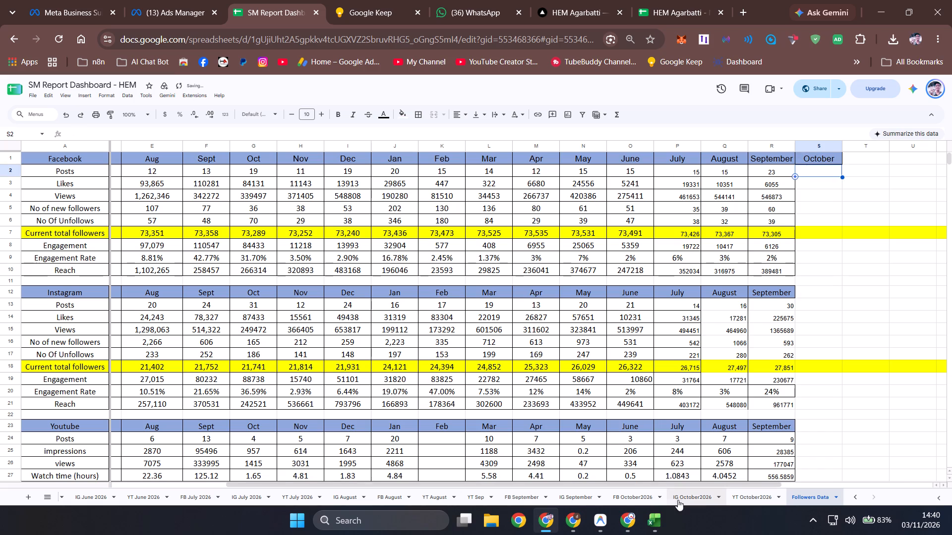
Count the post rows from A2 down on the FB October2026 sheet and enter 31 as Facebook's October Posts in Followers Data.
click(643, 501)
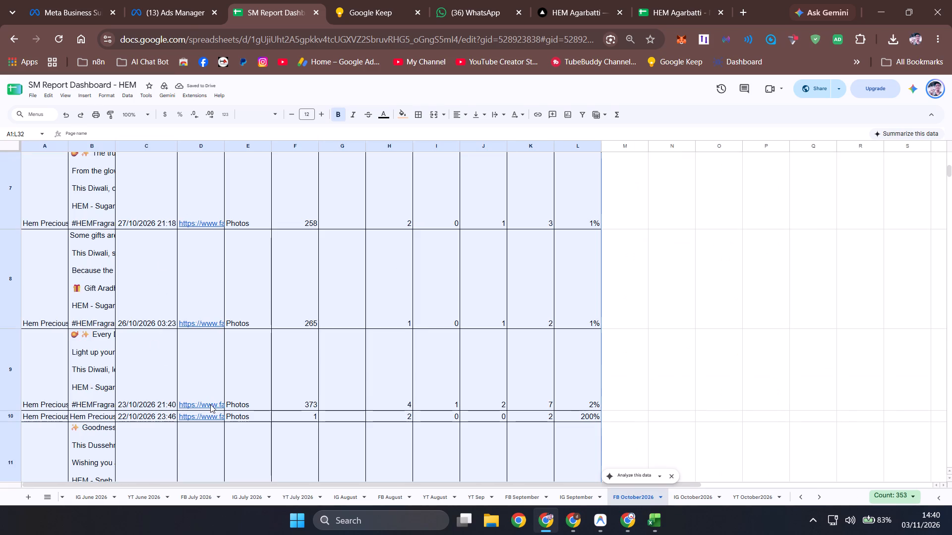
drag(260, 484, 48, 463)
click(40, 252)
click(63, 197)
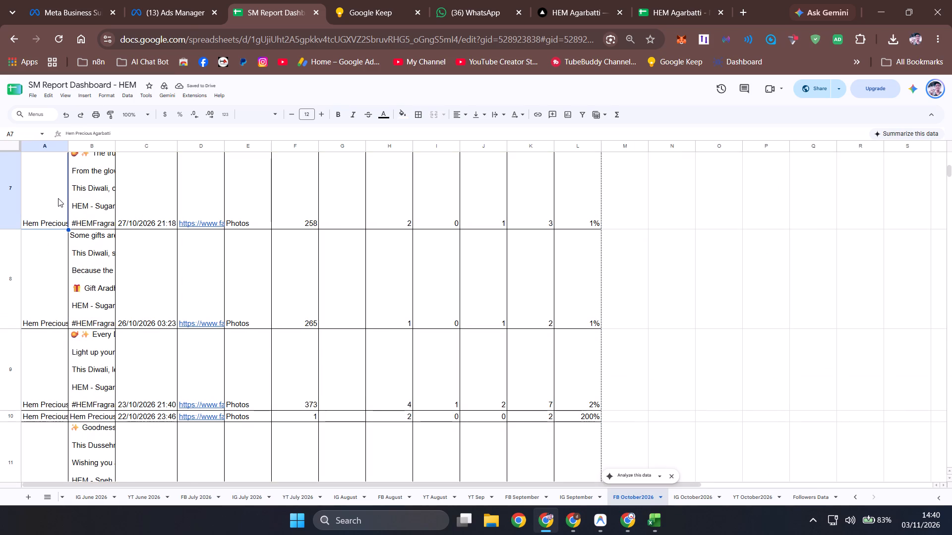
key(ctrl+Up)
key(Down)
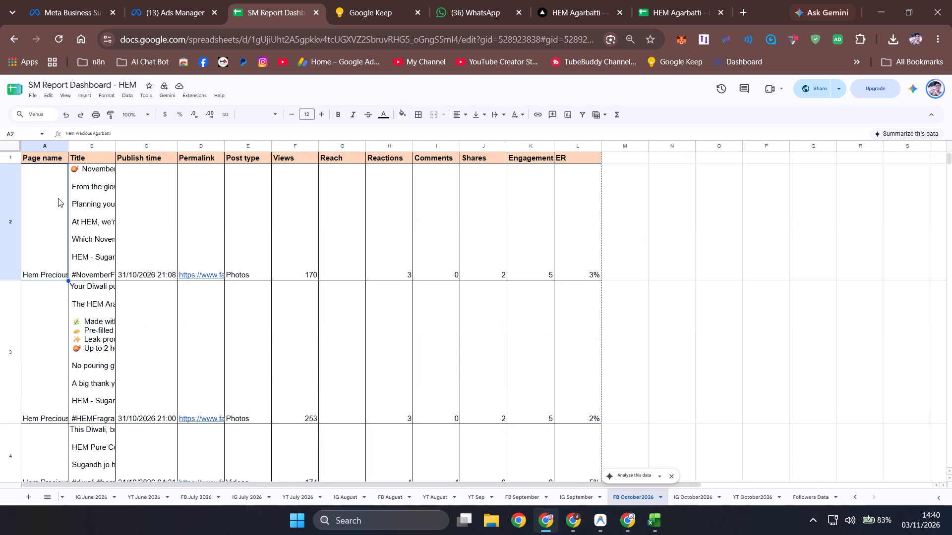
key(ctrl+shift+Down)
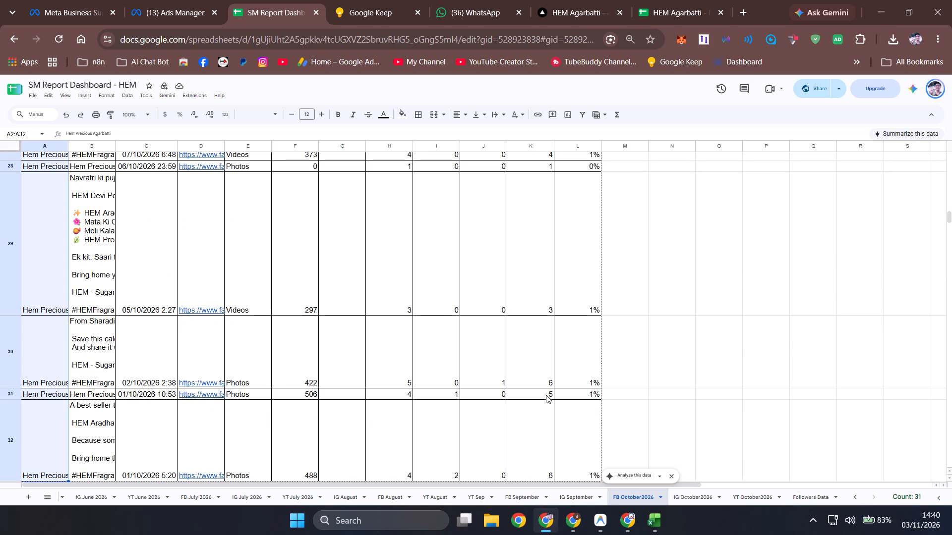
click(803, 501)
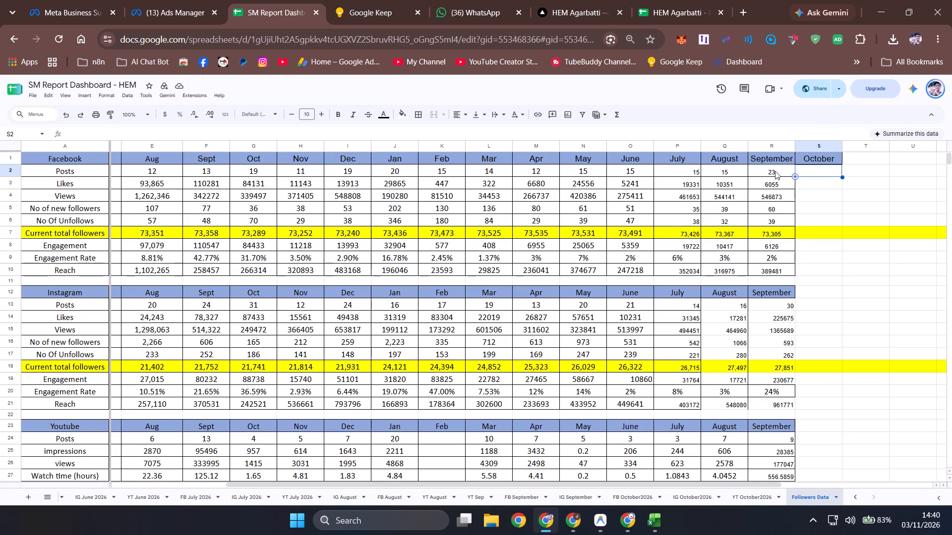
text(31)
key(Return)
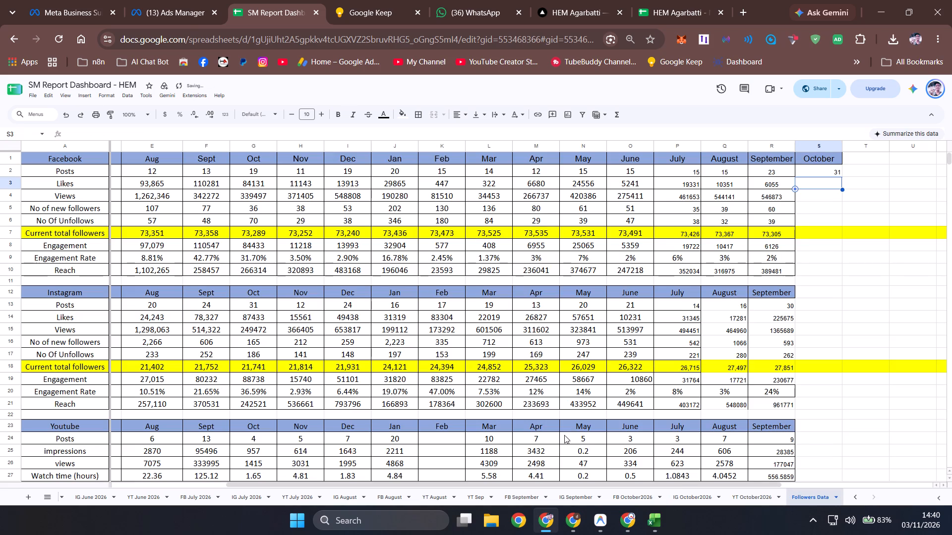
Select all values of the Reactions column, H2:H32, in the FB October2026 sheet to check their sum.
click(630, 498)
scroll(193, 243, up, 9)
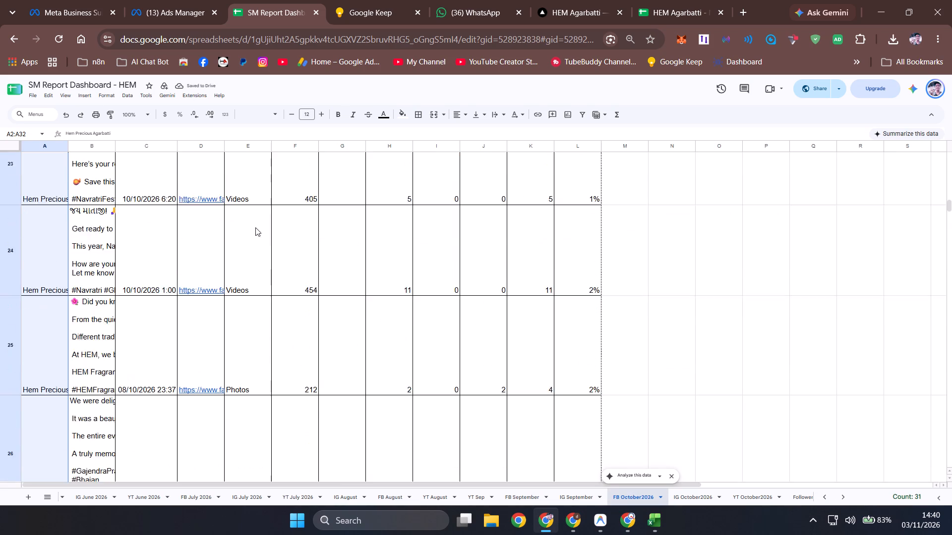
scroll(255, 227, up, 2)
click(290, 216)
key(ctrl+Up)
key(Right)
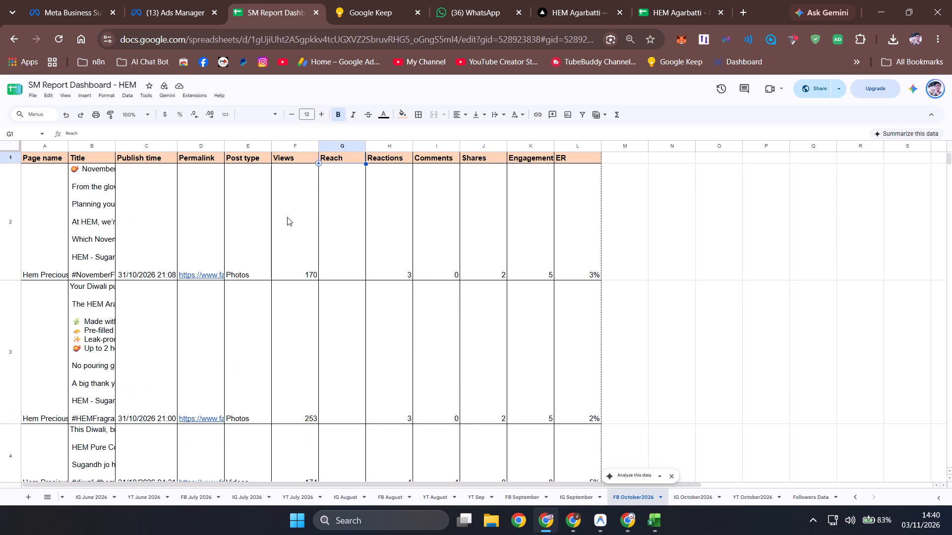
key(Down)
key(Right)
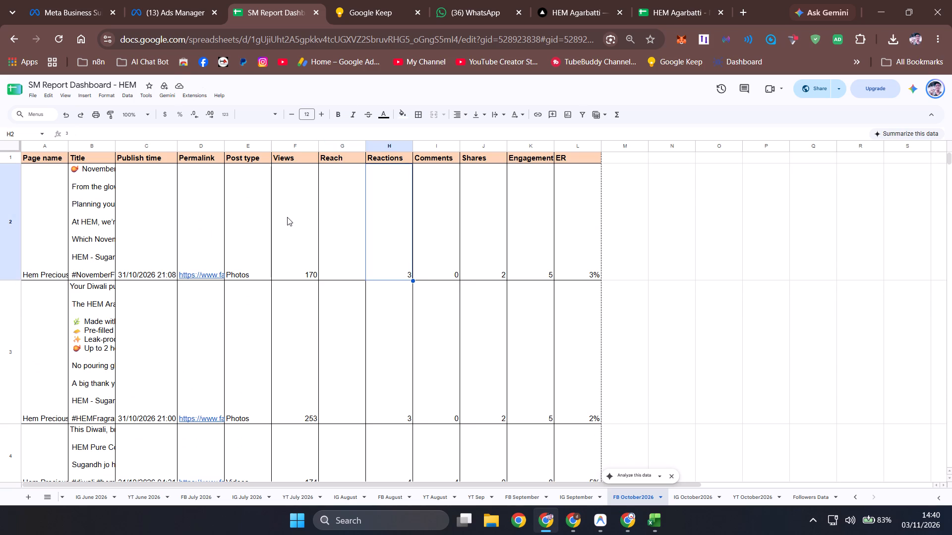
key(ctrl+shift+Down)
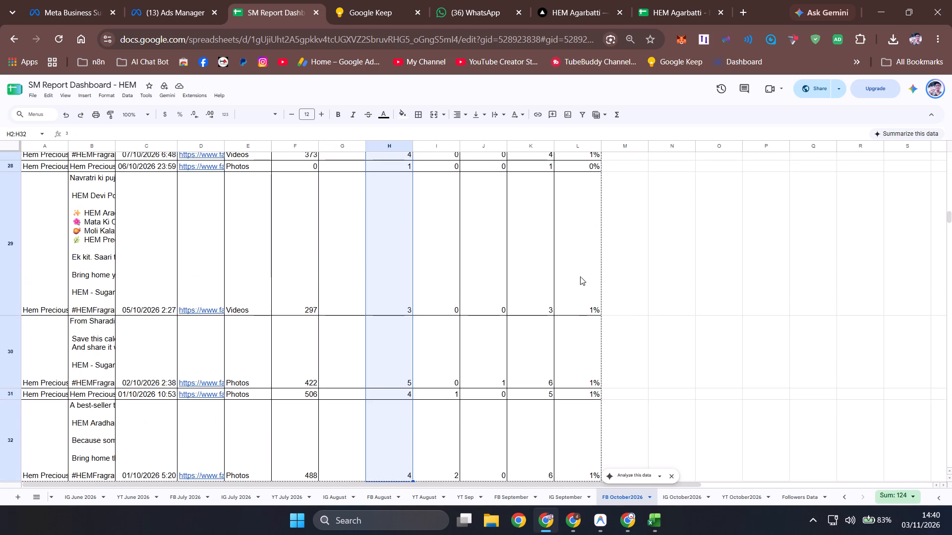
scroll(758, 505, down, 5)
click(765, 497)
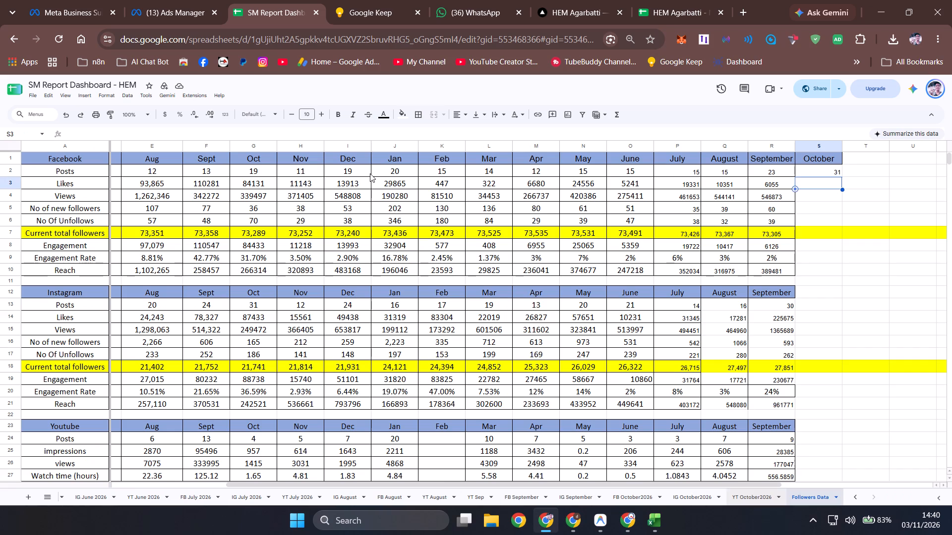
Enter 124 as October's Facebook Likes in cell S3 of the Followers Data sheet.
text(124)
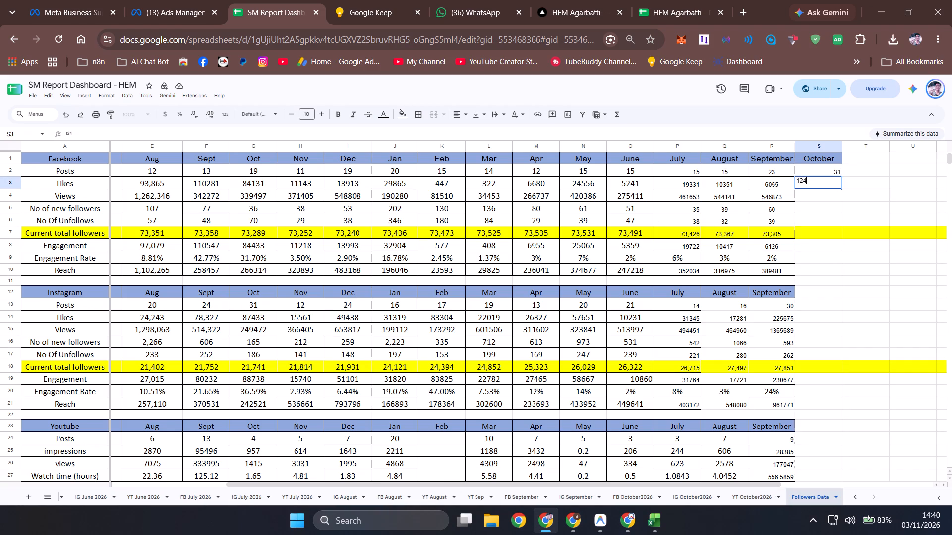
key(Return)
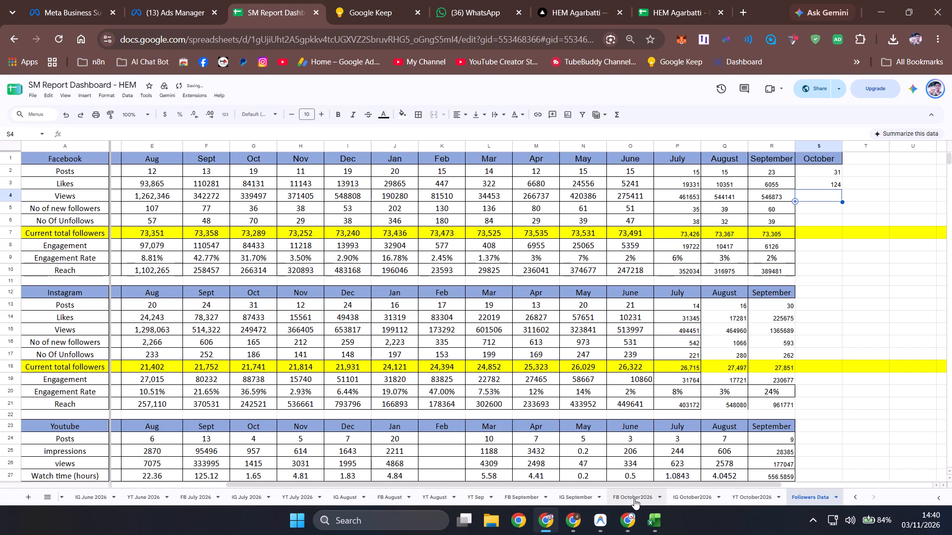
Select all values of the Engagement column, K2:K32, in the FB October2026 sheet to check their sum.
click(633, 499)
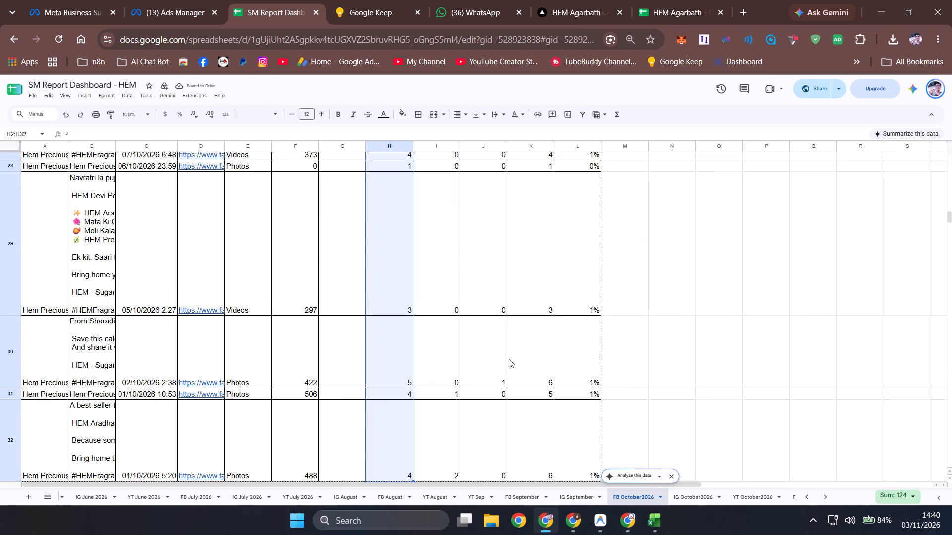
scroll(469, 351, up, 6)
scroll(420, 349, up, 11)
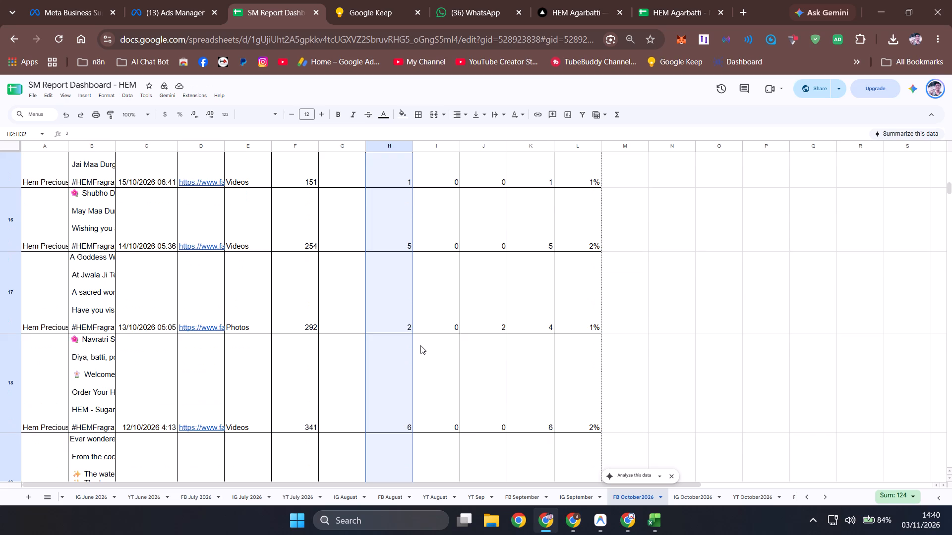
scroll(420, 345, up, 7)
click(398, 274)
key(ctrl+Up)
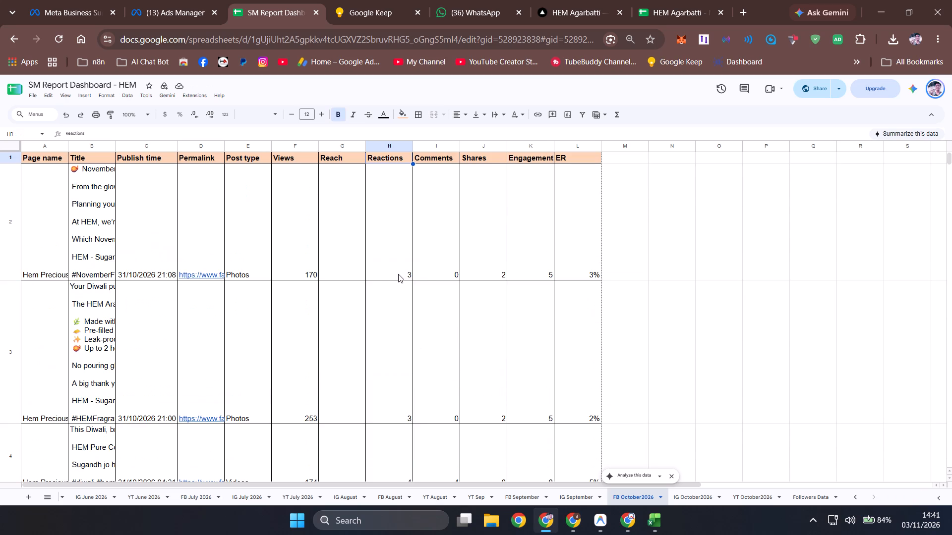
key(Down)
key(Right)
key(Right)
key(Right)
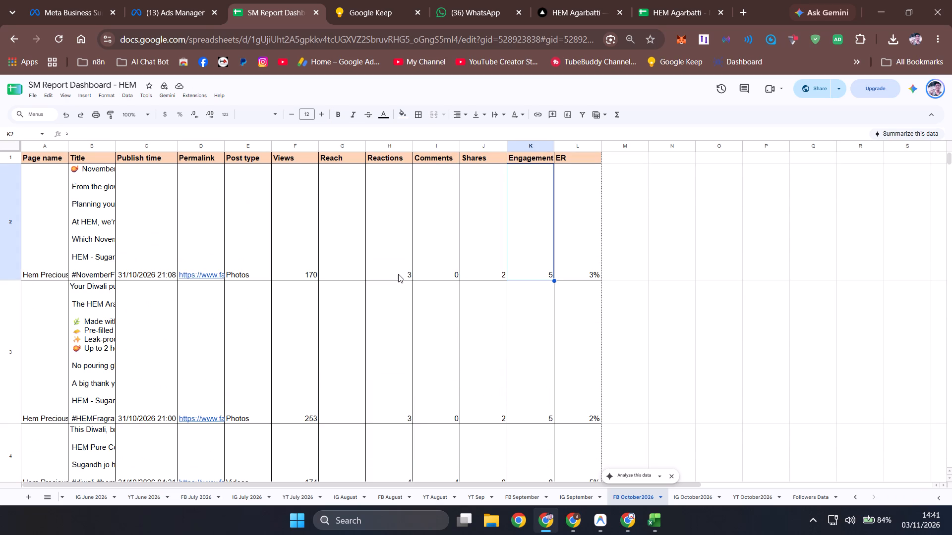
key(ctrl+shift+Down)
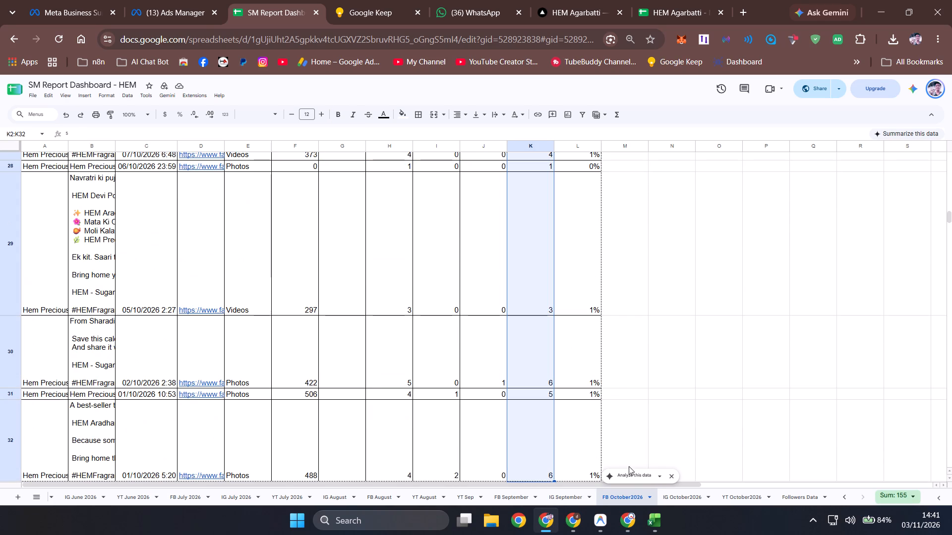
Switch to the October report workbook in Excel and select all Reactions values on its Facebook sheet to check their sum.
click(648, 522)
click(104, 485)
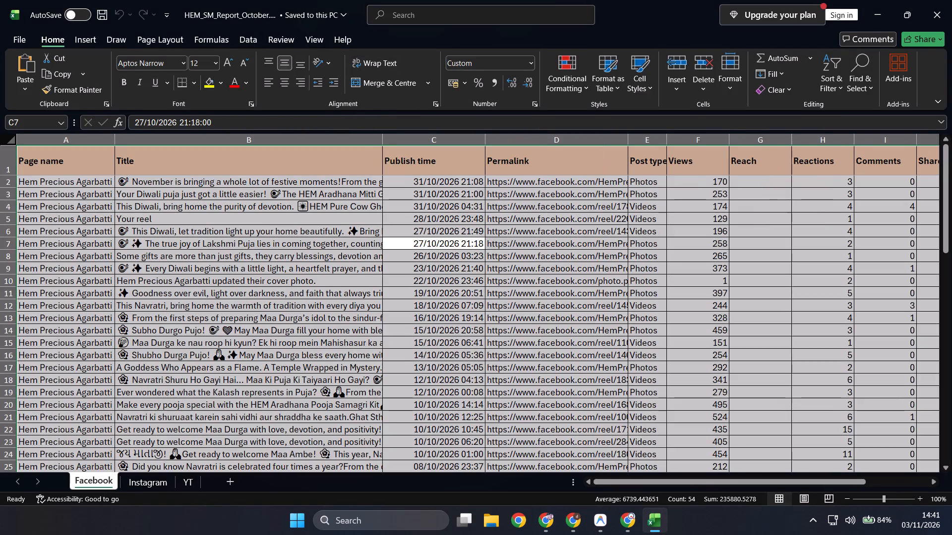
click(673, 267)
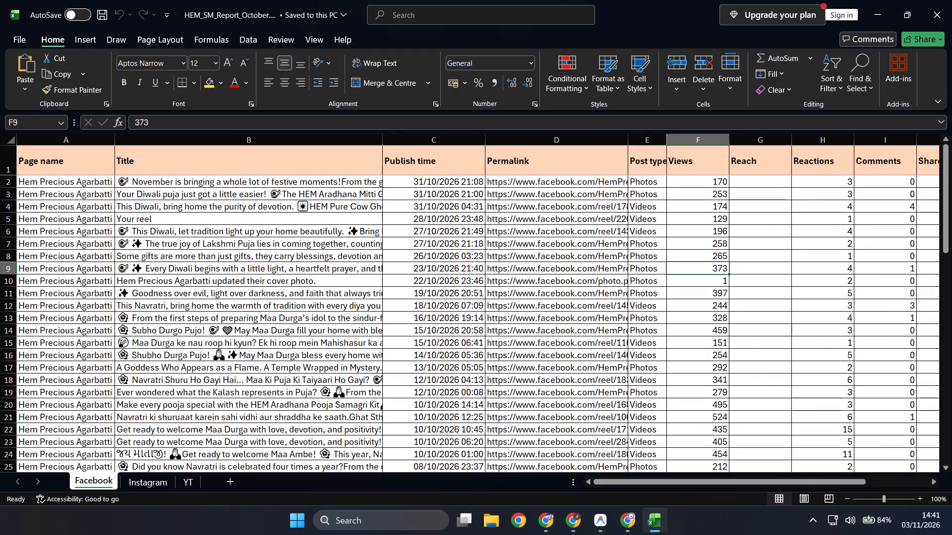
drag(675, 478, 790, 475)
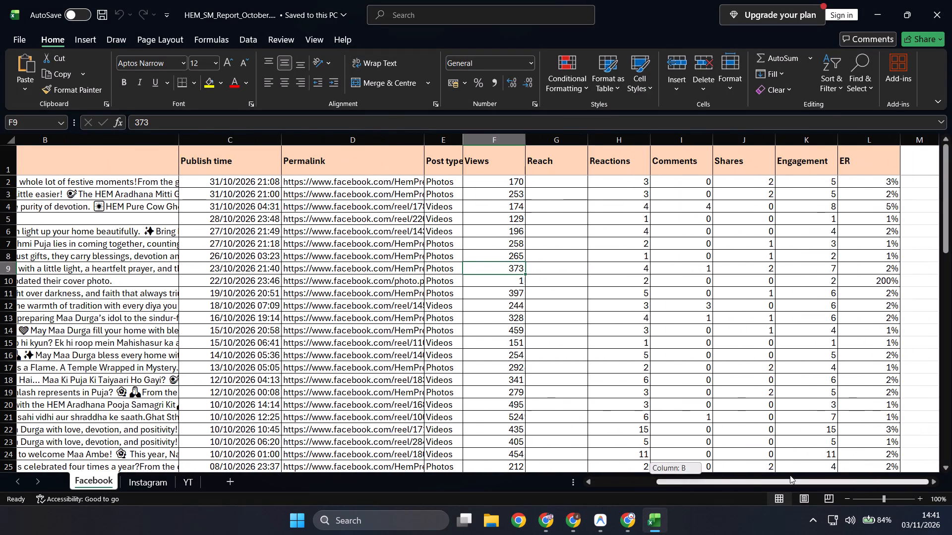
drag(790, 475, 799, 454)
click(644, 183)
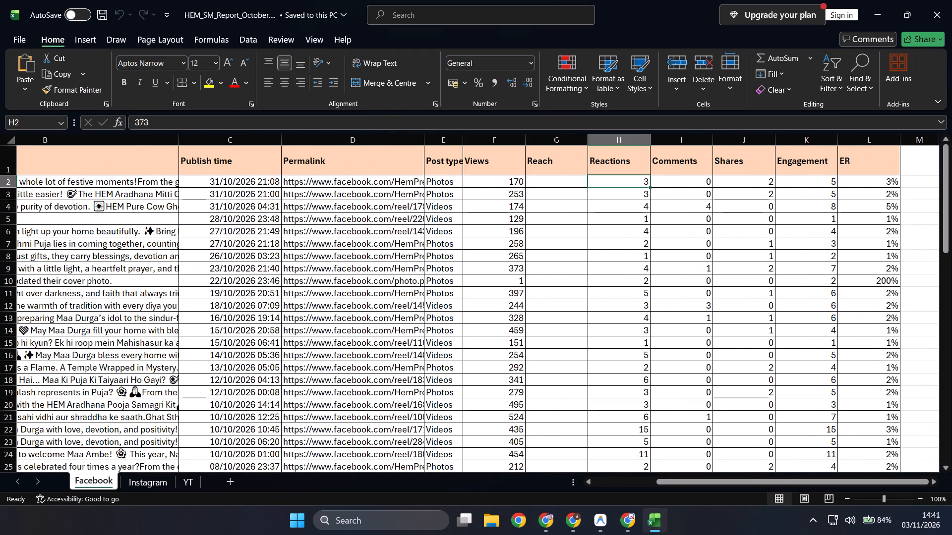
key(ctrl+shift+Down)
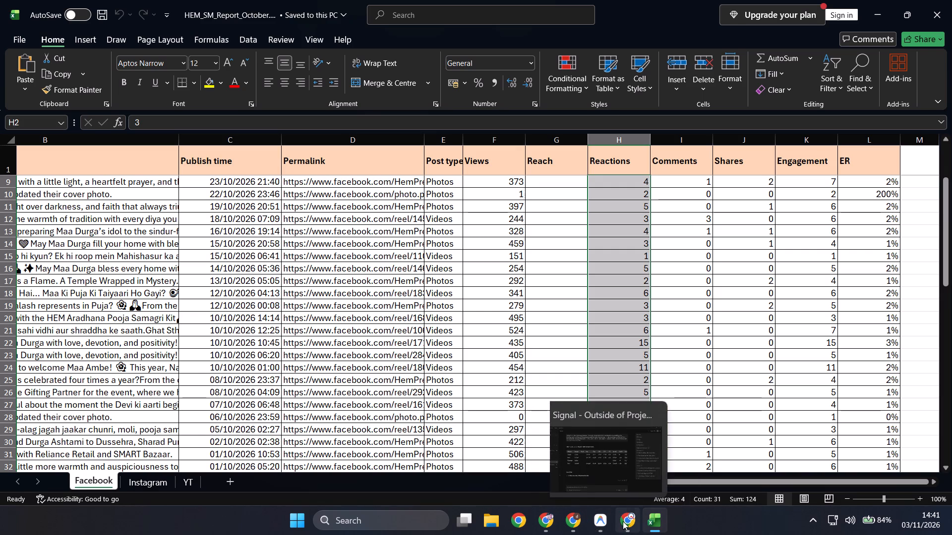
Return to Chrome and enter 155 in October's Facebook Views cell, S4, of the Followers Data sheet.
click(553, 526)
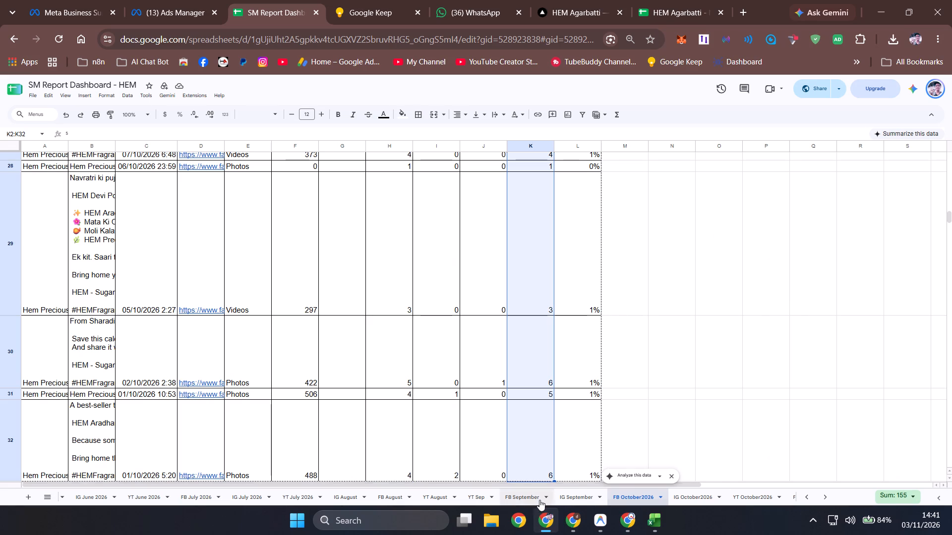
scroll(781, 499, down, 2)
click(777, 500)
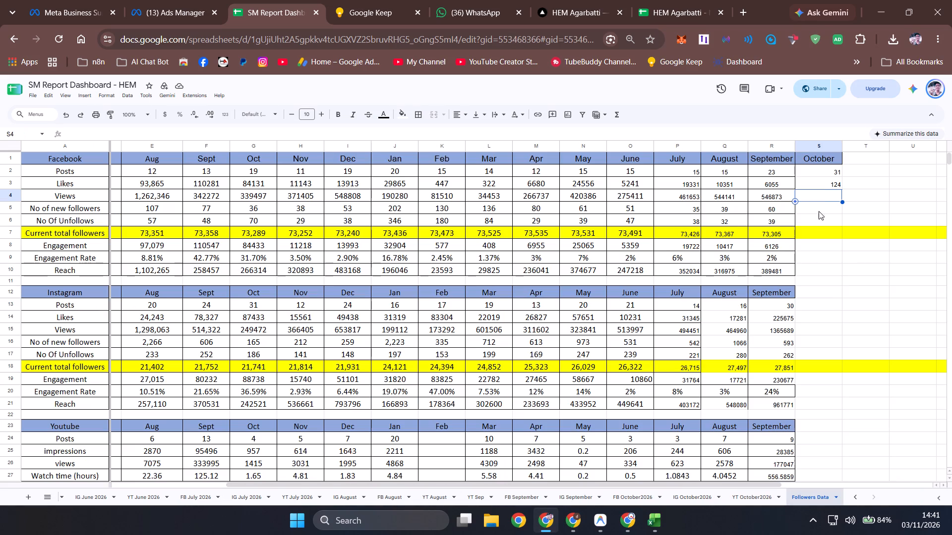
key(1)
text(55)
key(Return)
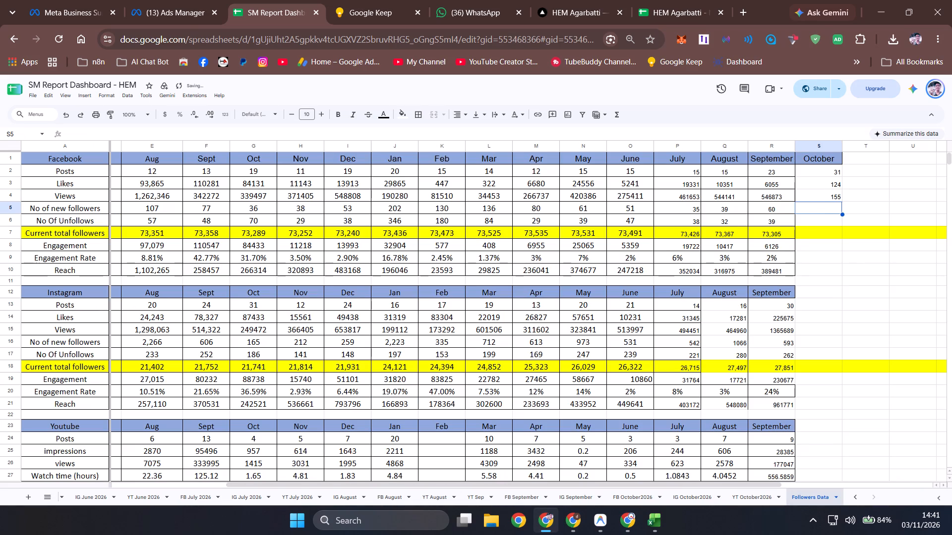
In Meta Business Suite, switch the business asset to Hem Precious Agarbatti, hemfragrances.
click(70, 0)
click(16, 138)
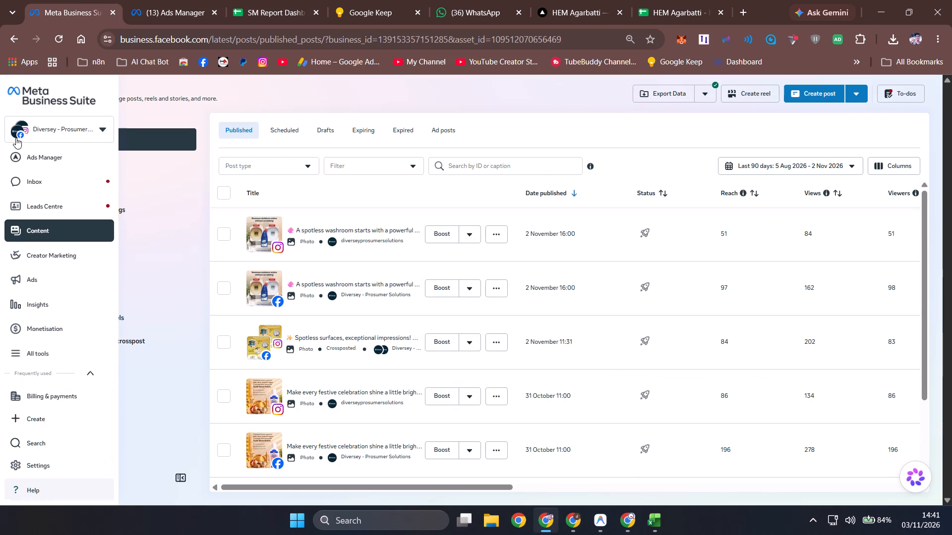
click(47, 137)
scroll(238, 363, down, 4)
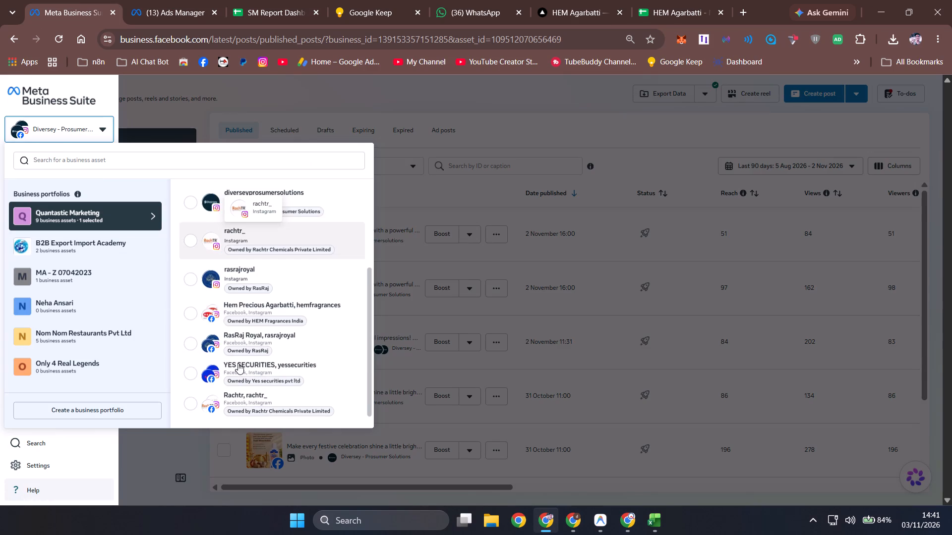
click(269, 306)
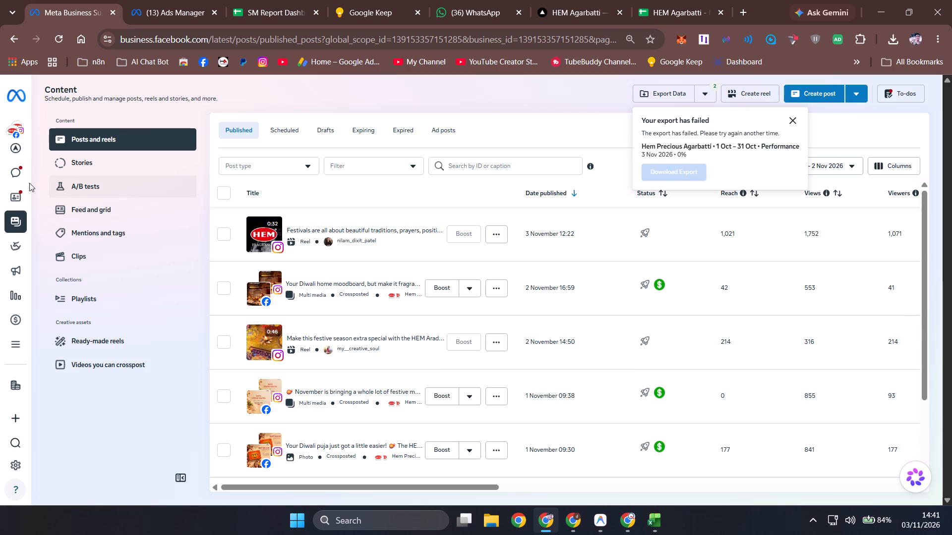
Open the Facebook results in Insights, set the date range to 1–31 October 2026, and review the metric charts.
click(46, 298)
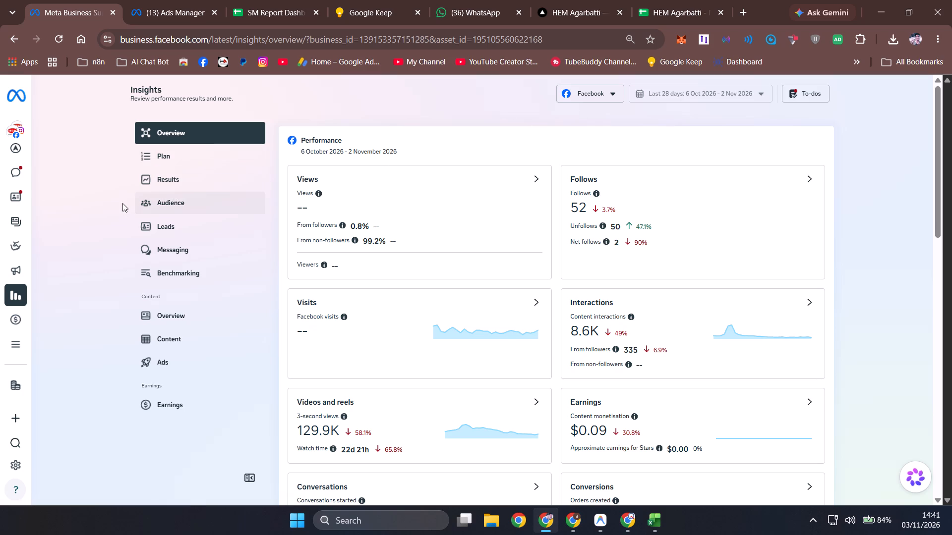
click(178, 181)
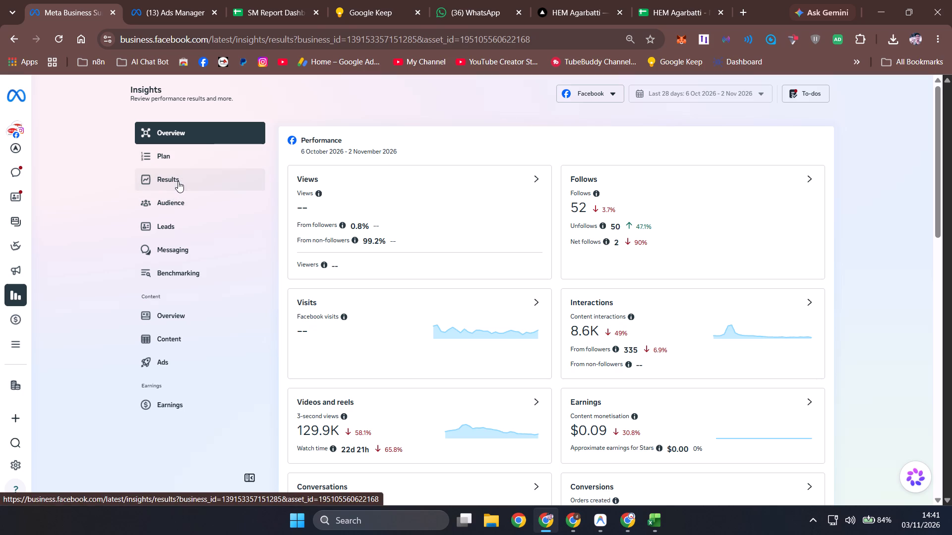
click(593, 98)
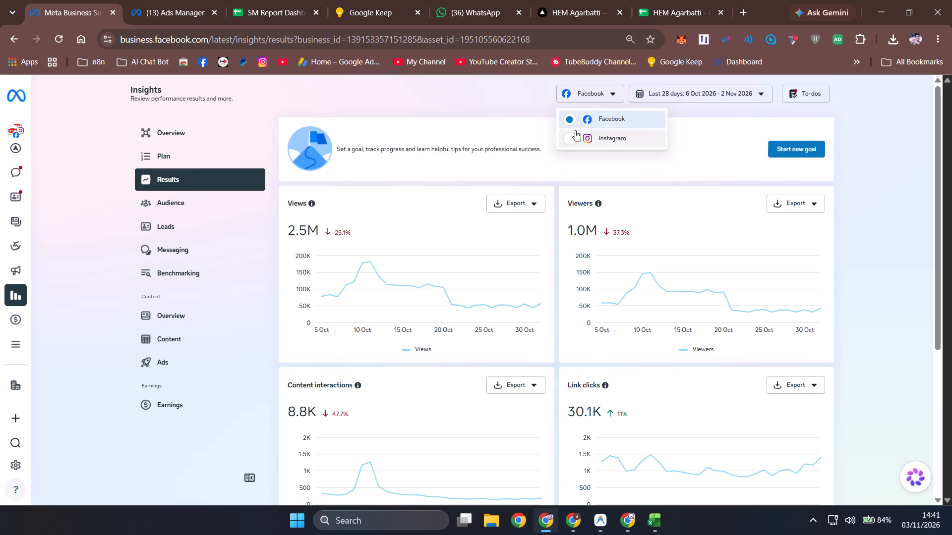
click(576, 130)
click(659, 96)
click(603, 97)
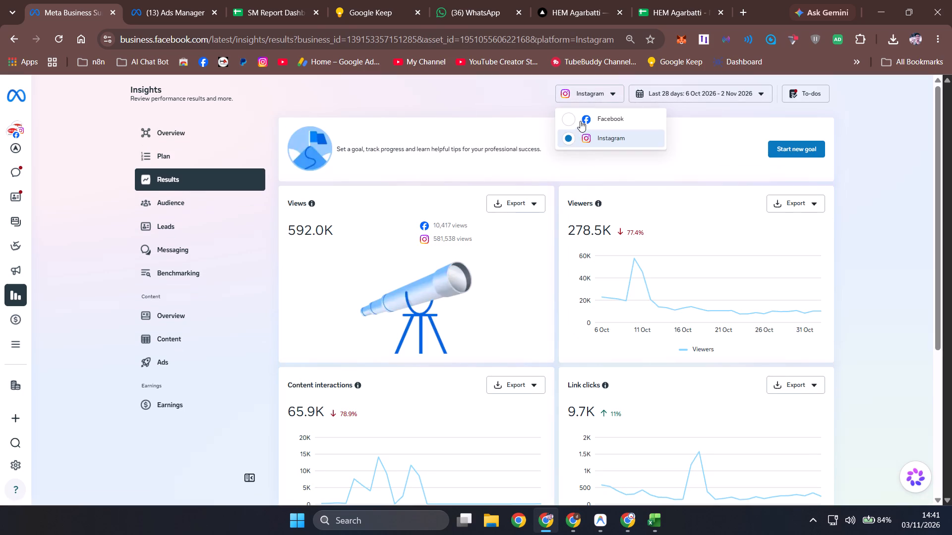
click(581, 120)
click(661, 99)
click(741, 144)
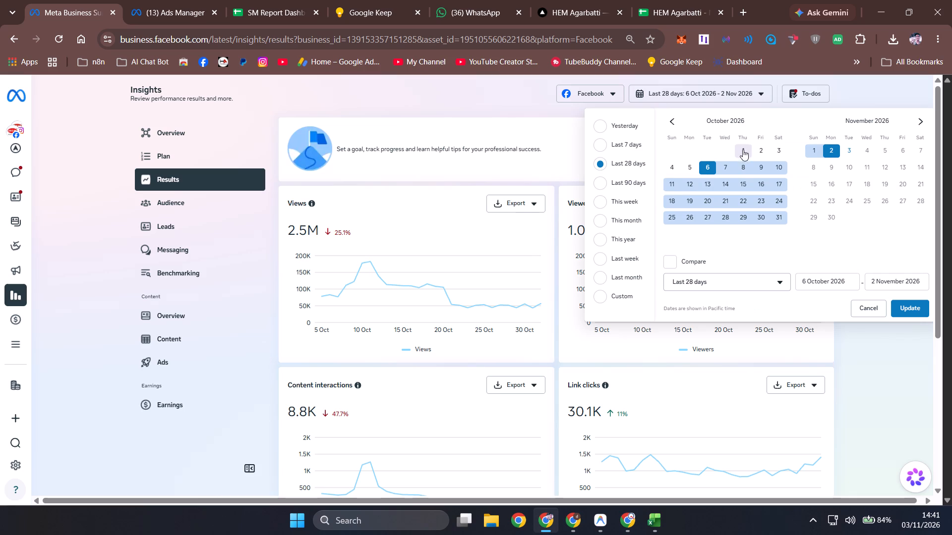
click(743, 149)
click(773, 216)
click(901, 309)
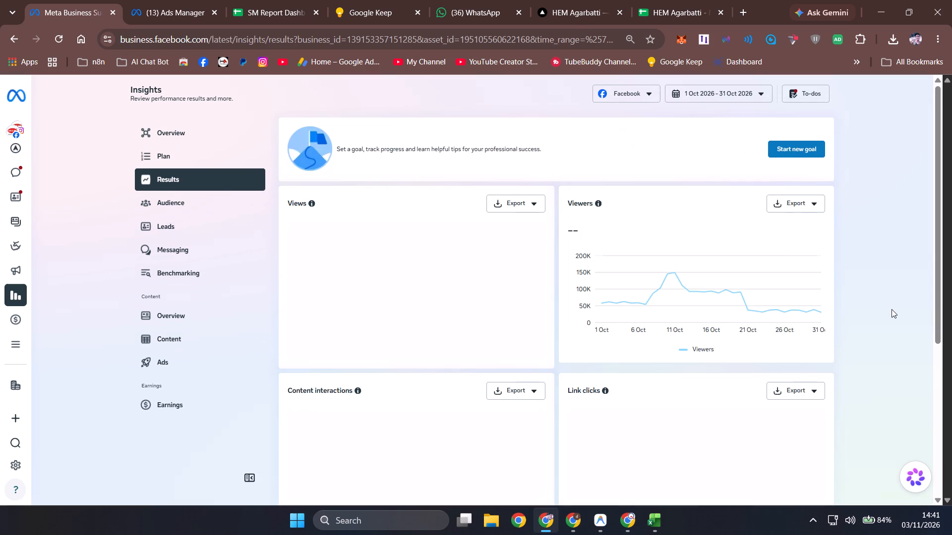
scroll(614, 301, down, 4)
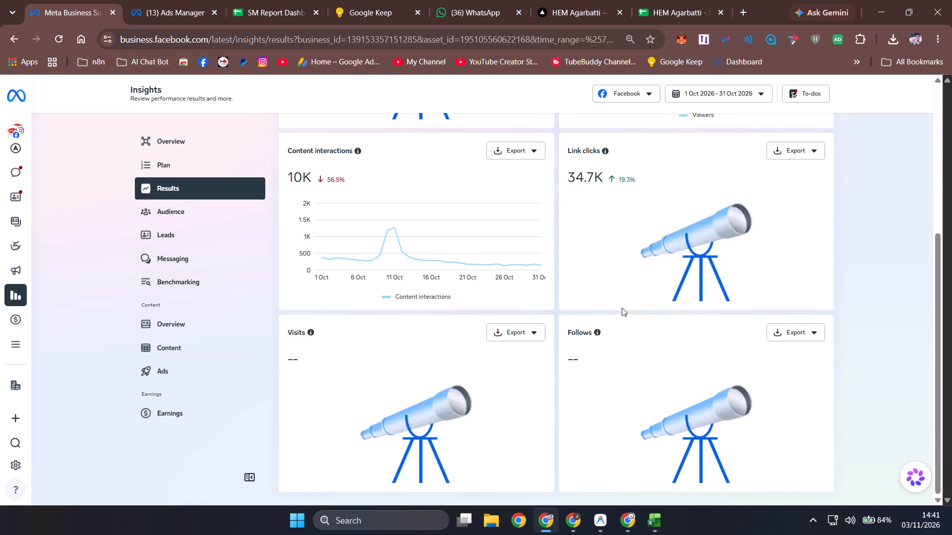
scroll(622, 308, down, 3)
scroll(622, 308, up, 5)
scroll(632, 283, down, 2)
scroll(632, 283, up, 1)
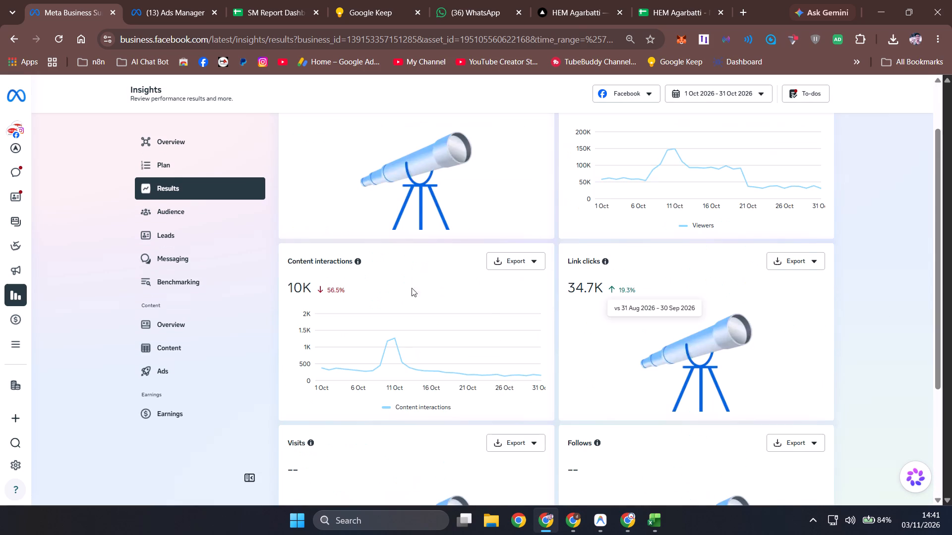
scroll(188, 229, up, 2)
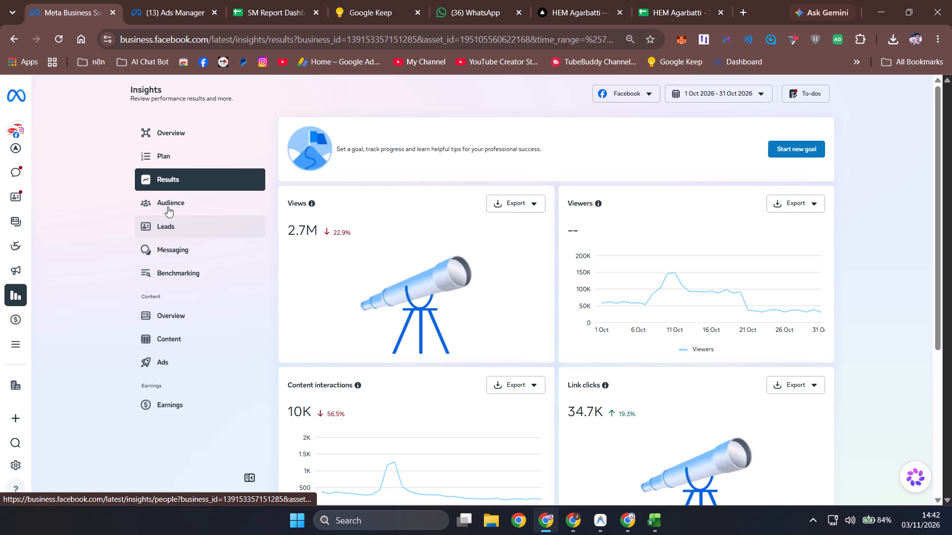
Copy the lifetime Facebook follower count from the Audience insights and switch to Excel.
click(168, 207)
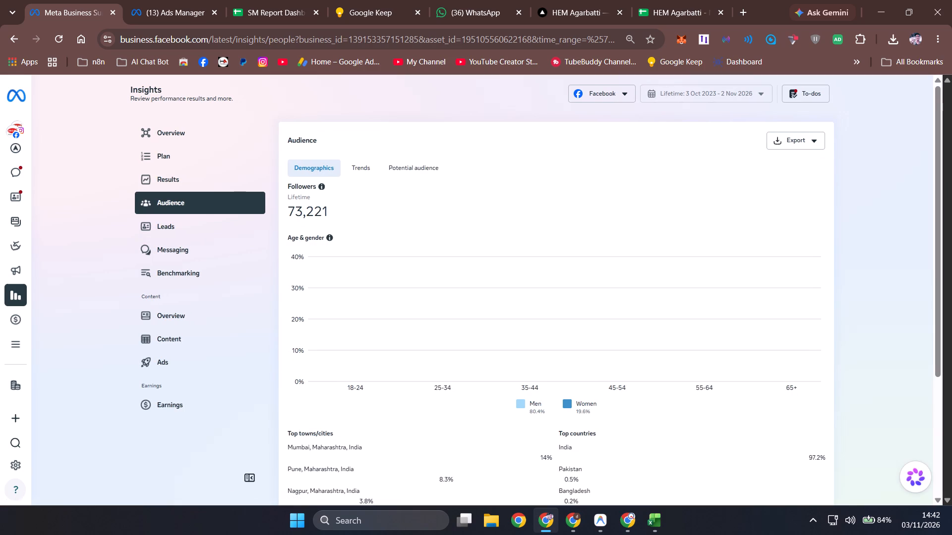
double_click(308, 211)
key(ctrl+c)
key(ctrl+c)
key(ctrl+c)
key(ctrl+c)
click(653, 519)
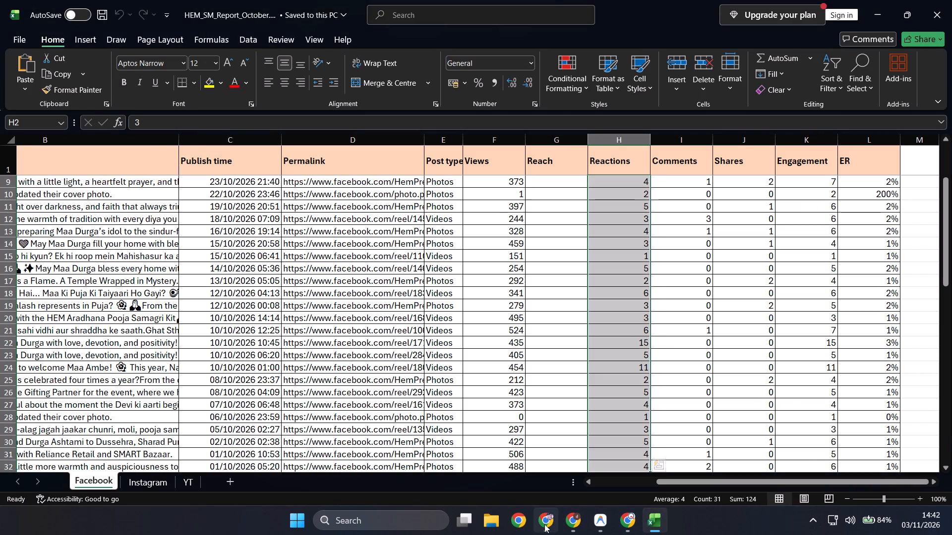
Switch to Chrome and move the HEM Agarbatti spreadsheet's browser tab to directly after Google Keep.
click(544, 524)
drag(693, 0, 411, 10)
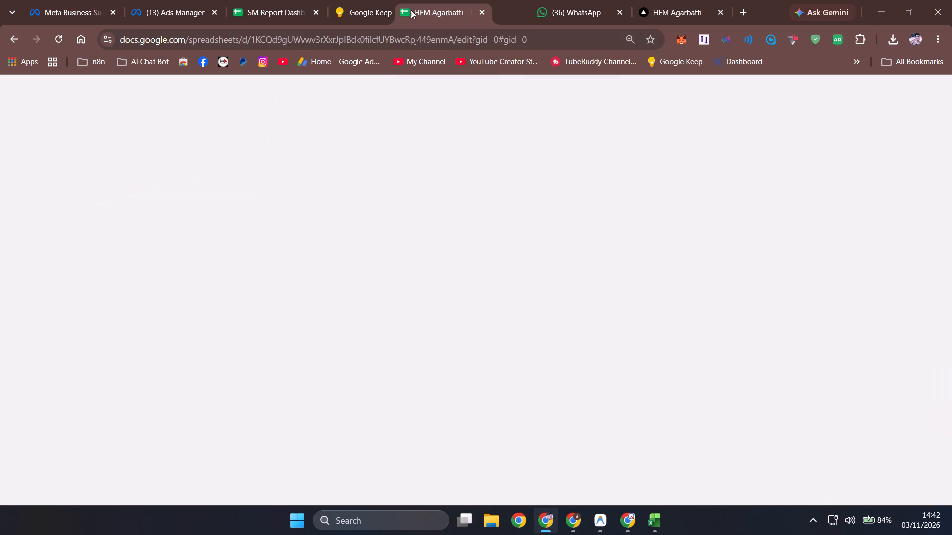
drag(411, 10, 448, 10)
Paste 73221 as Facebook's October current total followers in the Followers Data sheet of SM Report Dashboard.
click(279, 6)
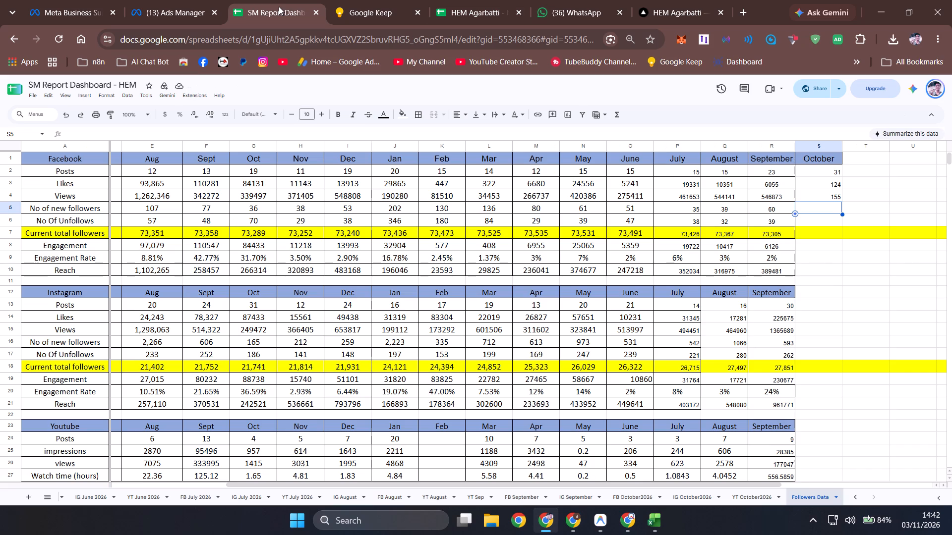
click(810, 236)
key(ctrl+shift+v)
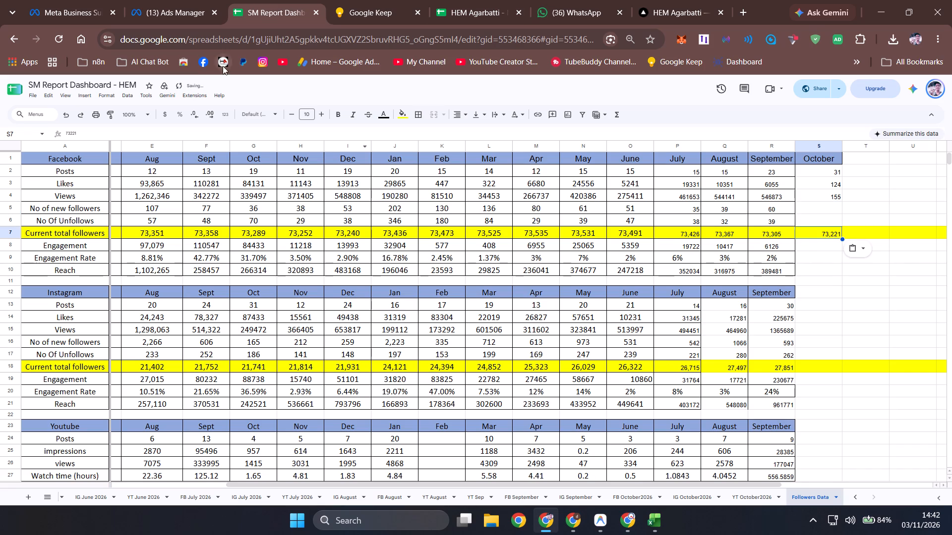
Switch to Meta Business Suite in the browser and close the Ads Manager tab.
click(179, 0)
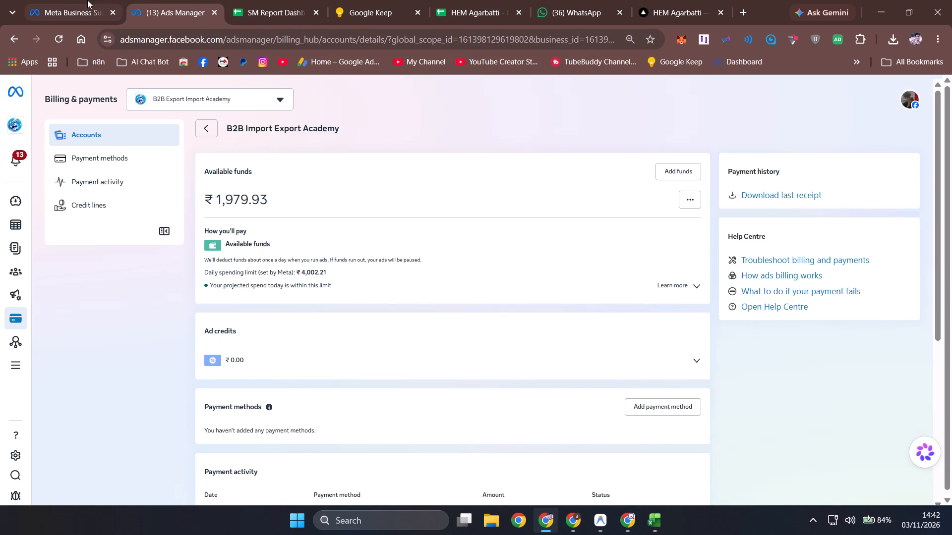
click(87, 0)
click(216, 12)
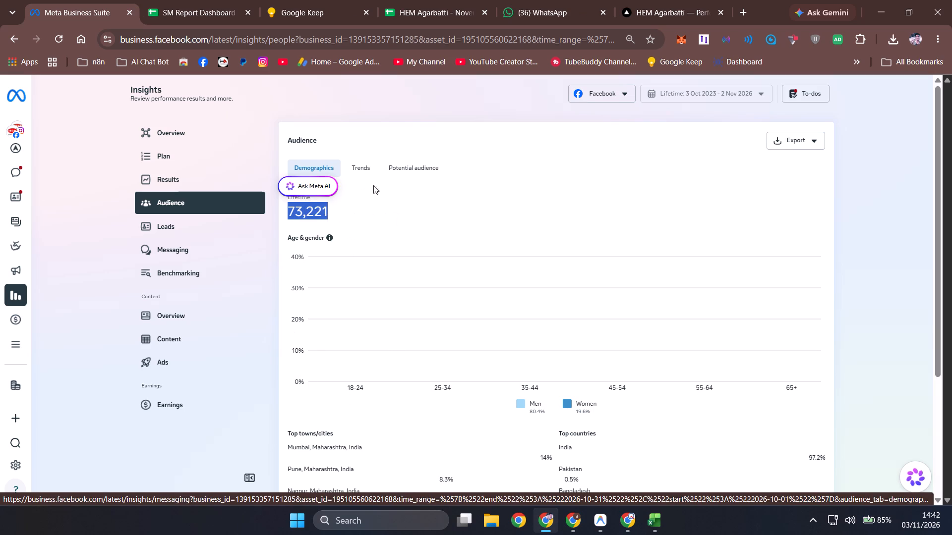
Open the Insights overview for HEM's Facebook page and copy its Follows figure, 52.
click(418, 191)
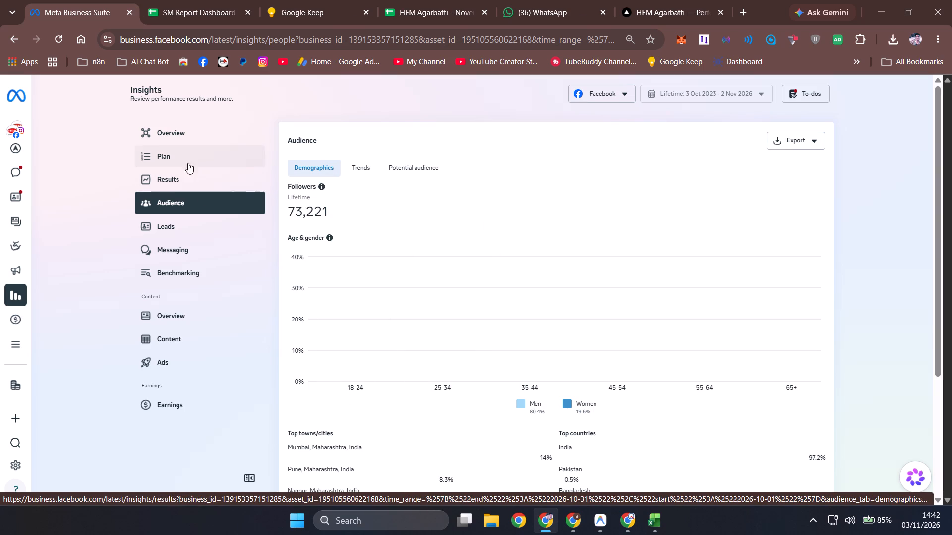
click(186, 136)
double_click(581, 208)
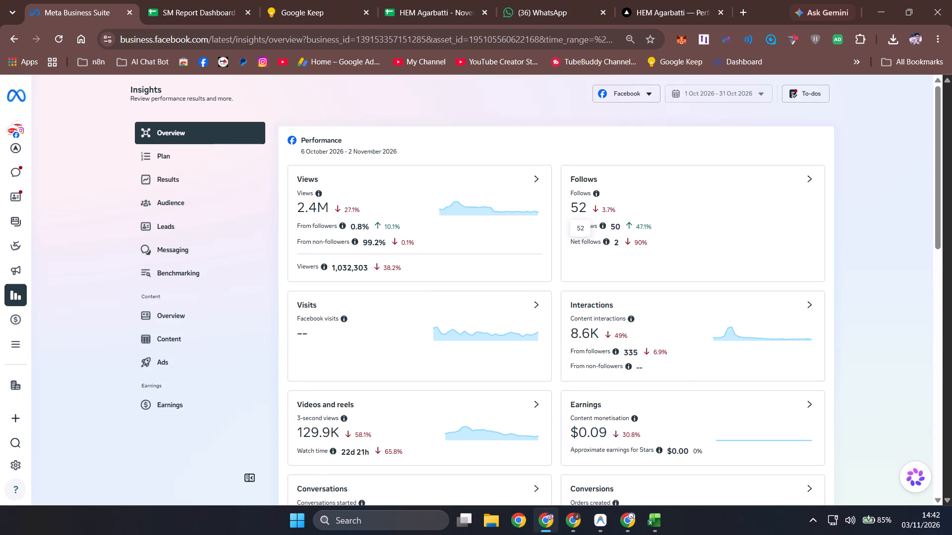
key(ctrl+c)
key(ctrl+c)
key(ctrl+c)
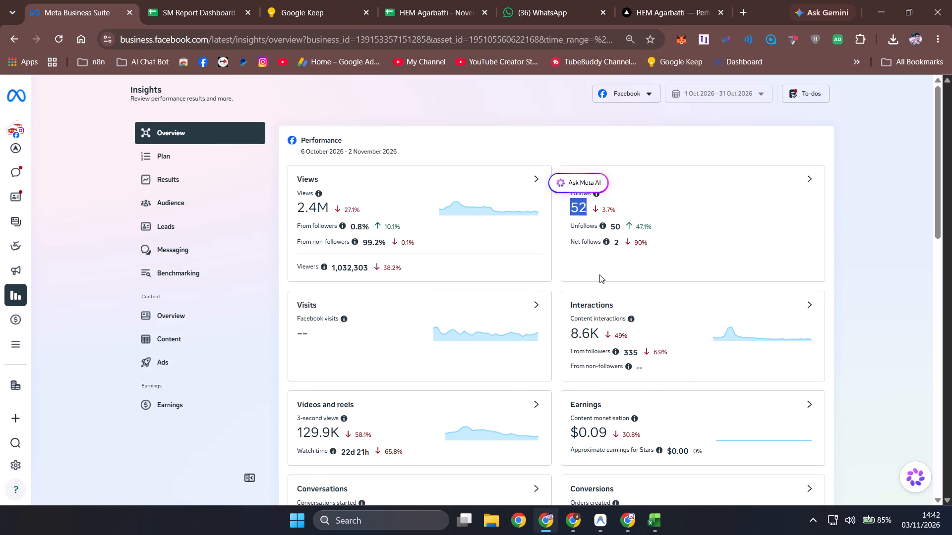
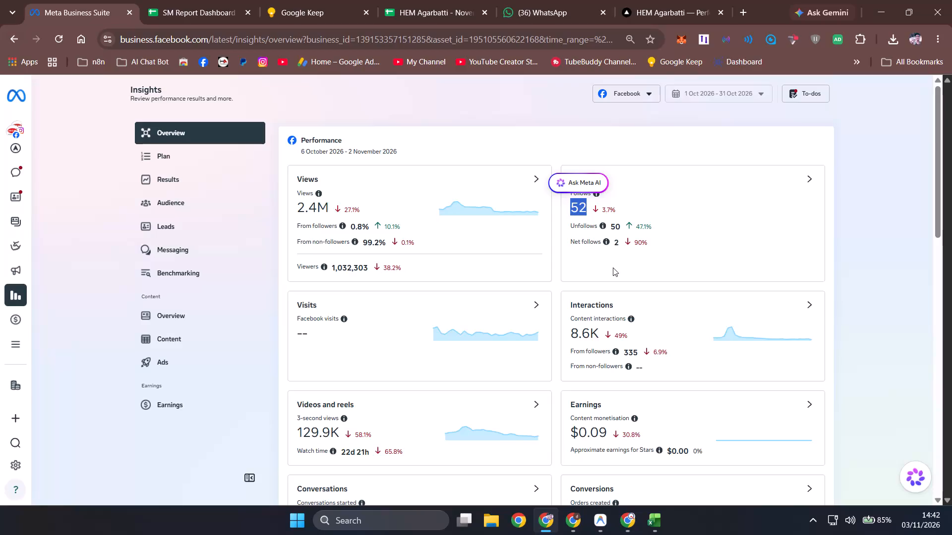
Fill in Facebook's October follow figures from Meta Insights in the Followers Data sheet: 52 new followers and 50 unfollows.
key(ctrl+c)
key(ctrl+c)
key(ctrl+c)
key(ctrl+c)
key(ctrl+c)
click(207, 0)
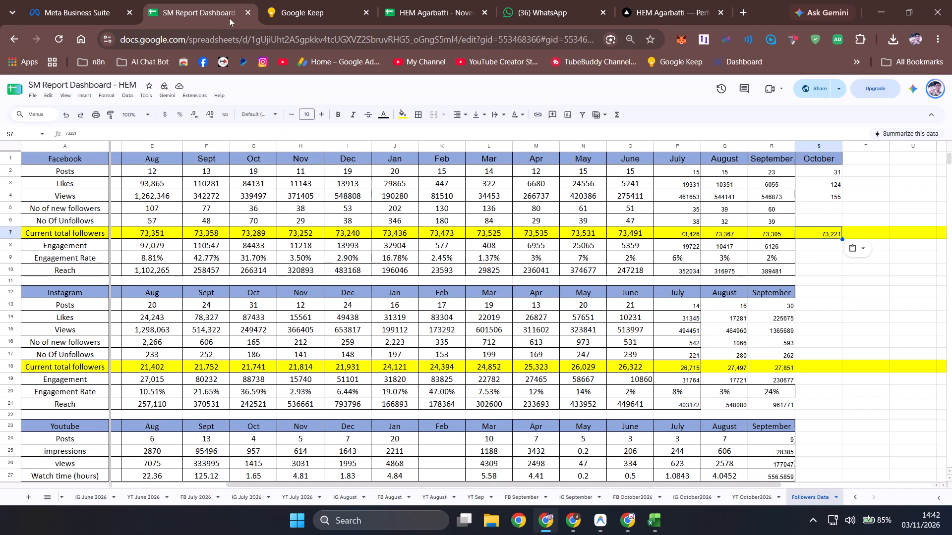
click(830, 208)
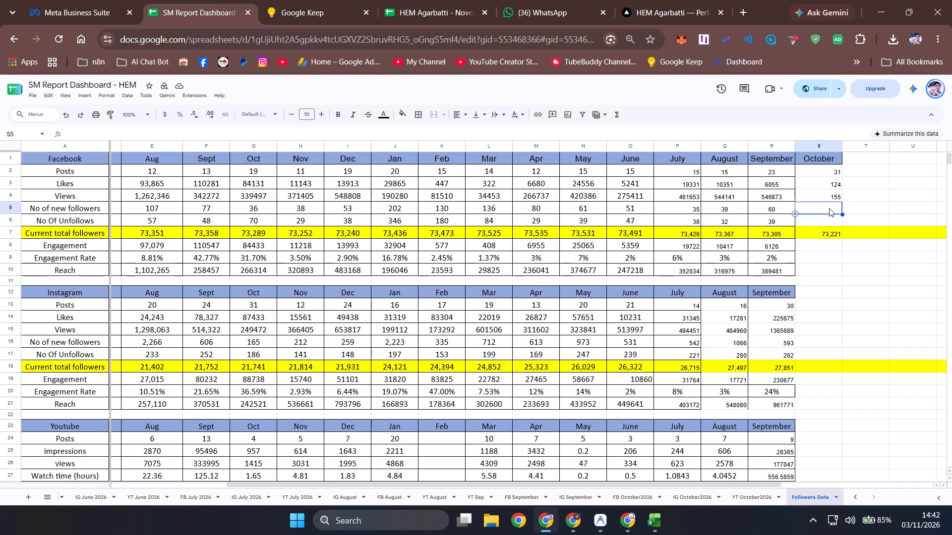
key(ctrl+shift+v)
click(824, 221)
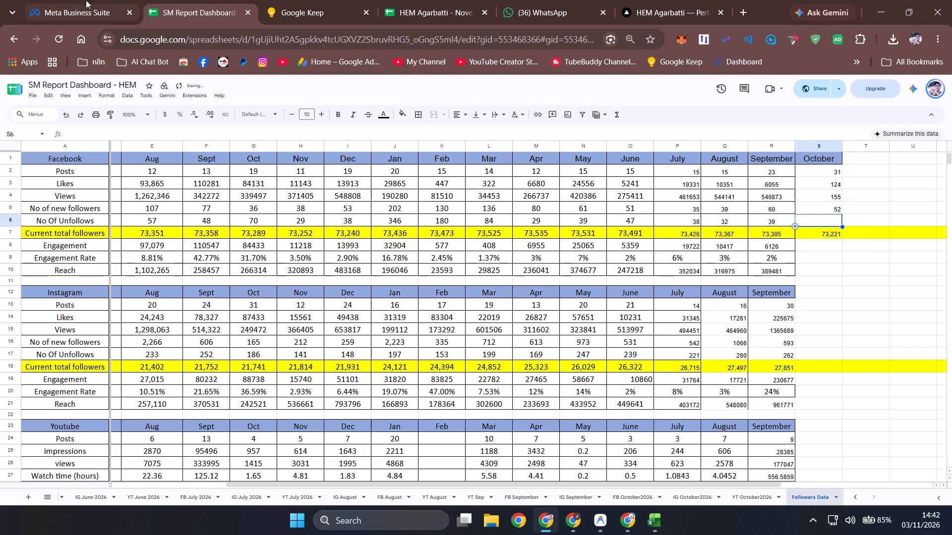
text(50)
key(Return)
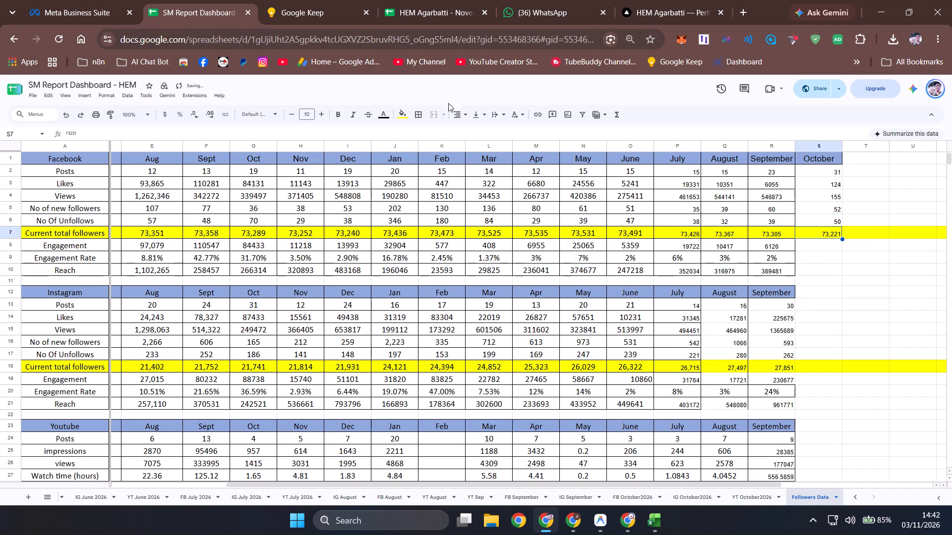
Copy the value 155 from Facebook's October Views cell into its October Engagement cell, pasting the value only.
click(823, 244)
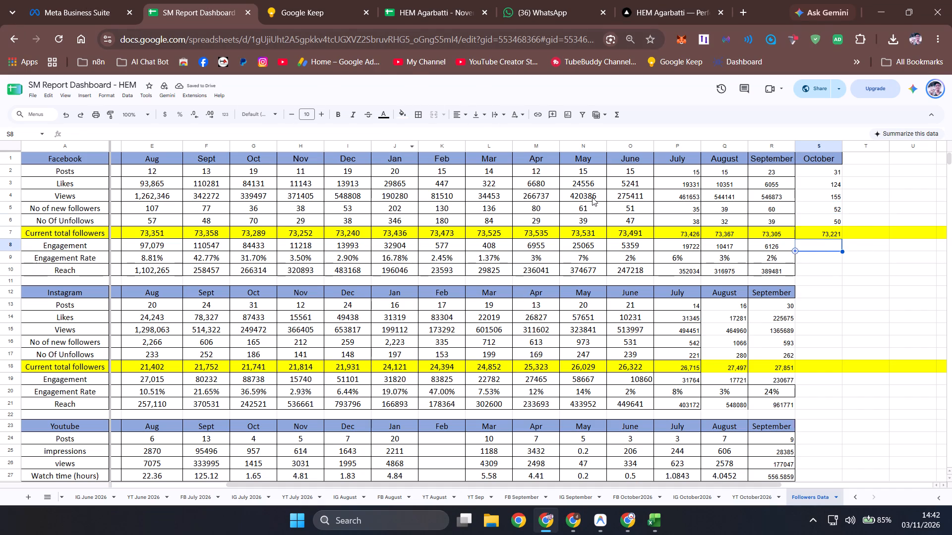
click(830, 193)
key(ctrl+c)
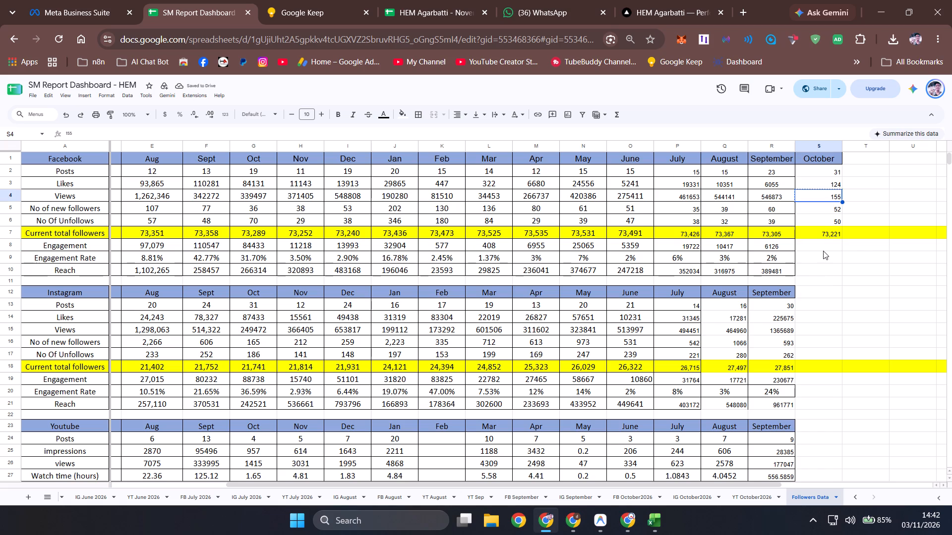
click(824, 248)
key(ctrl+shift+v)
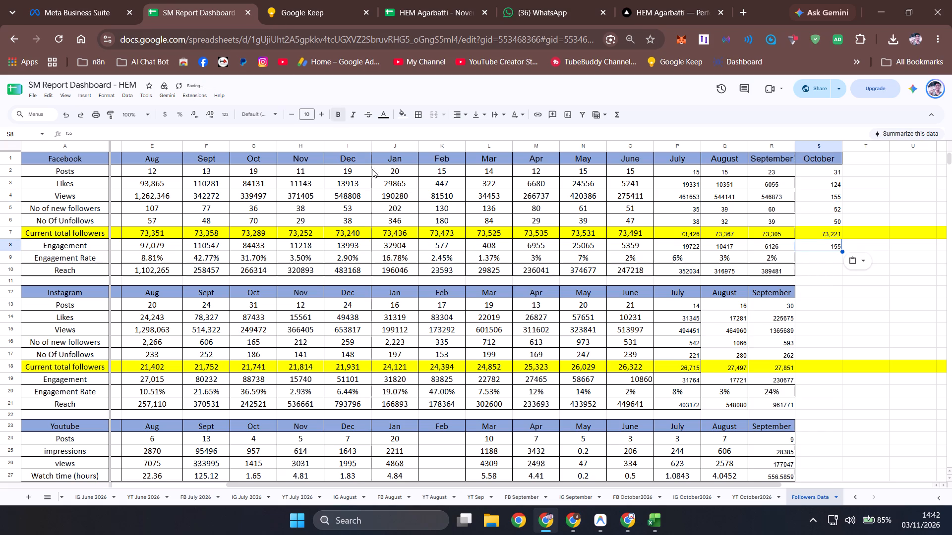
Select all values in column F, F2:F32, of the FB October2026 sheet to check their sum.
scroll(700, 496, down, 5)
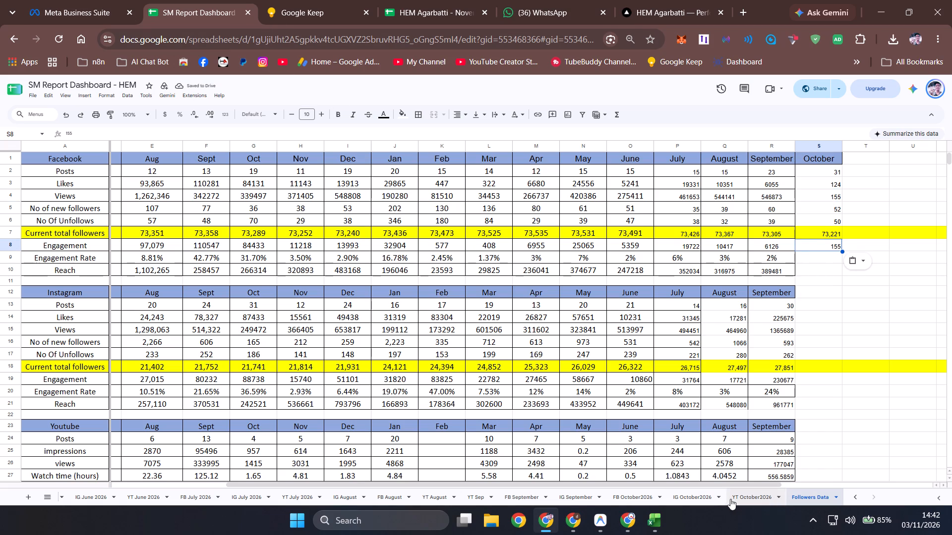
click(643, 496)
click(382, 263)
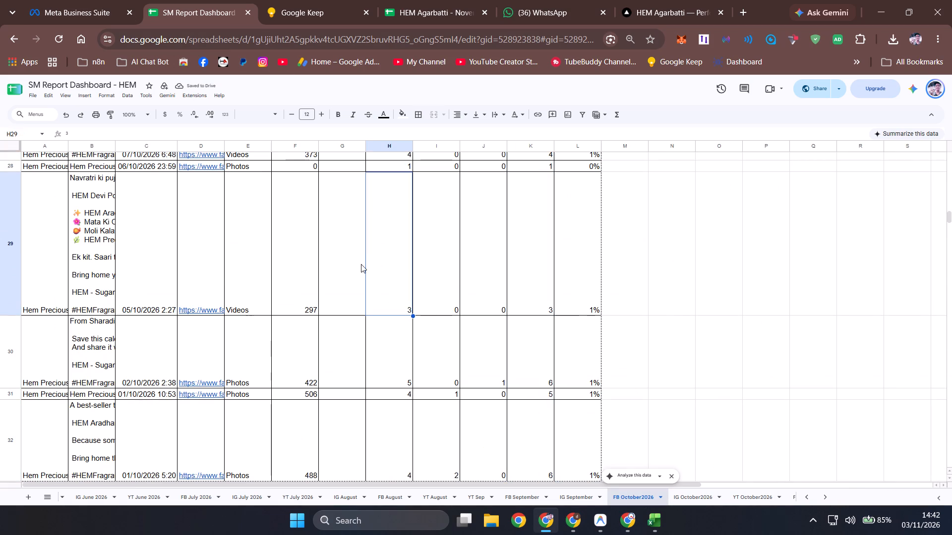
key(ctrl+Up)
key(Left)
key(Left)
key(Down)
key(ctrl+shift+Down)
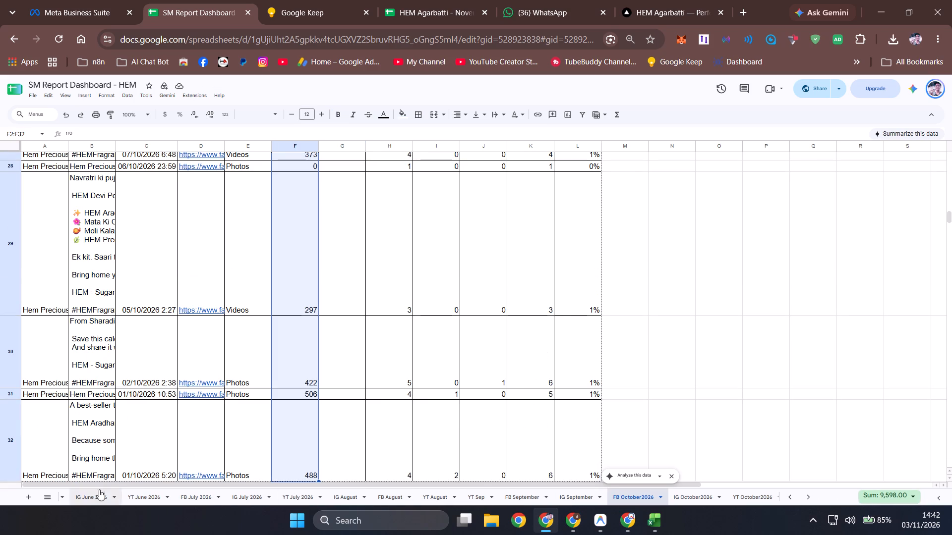
Set Facebook's October Views to 9598 in the Followers Data sheet.
scroll(744, 497, down, 5)
click(748, 496)
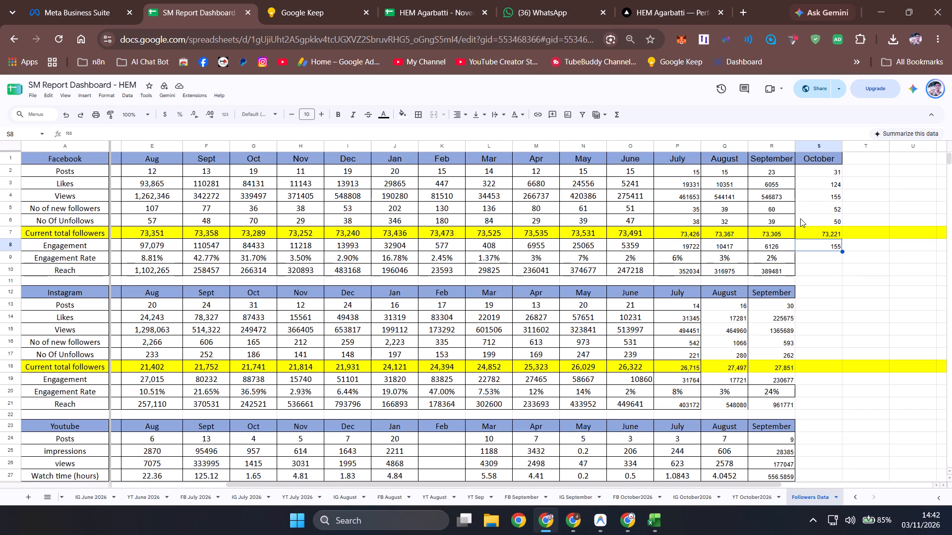
click(834, 198)
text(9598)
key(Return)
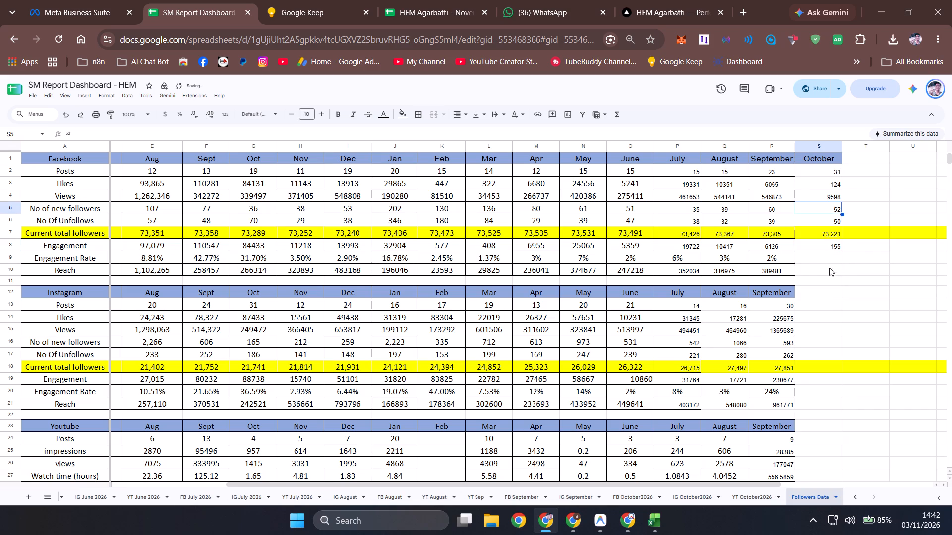
Select Facebook's October Reach cell and look for the reach figure in Meta Insights' Overview and Audience pages.
click(831, 270)
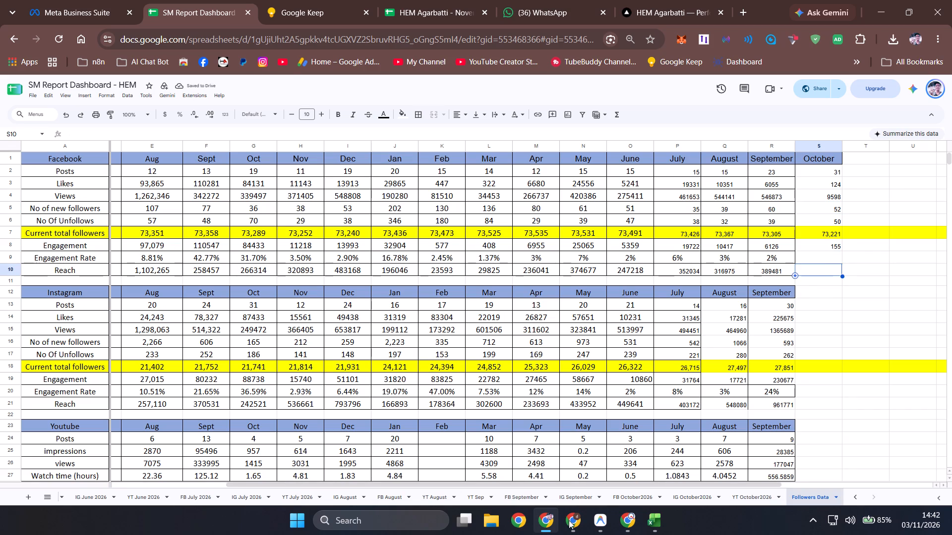
click(59, 0)
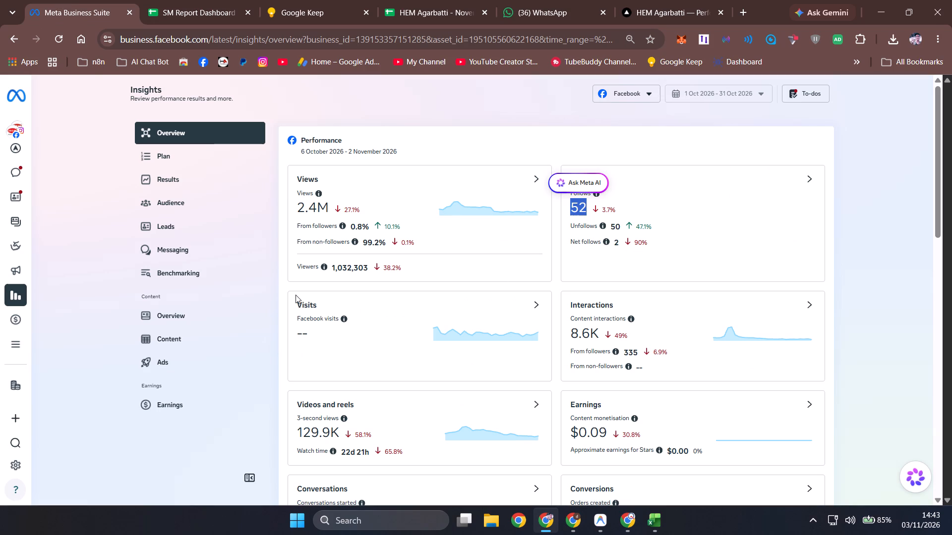
scroll(419, 365, down, 4)
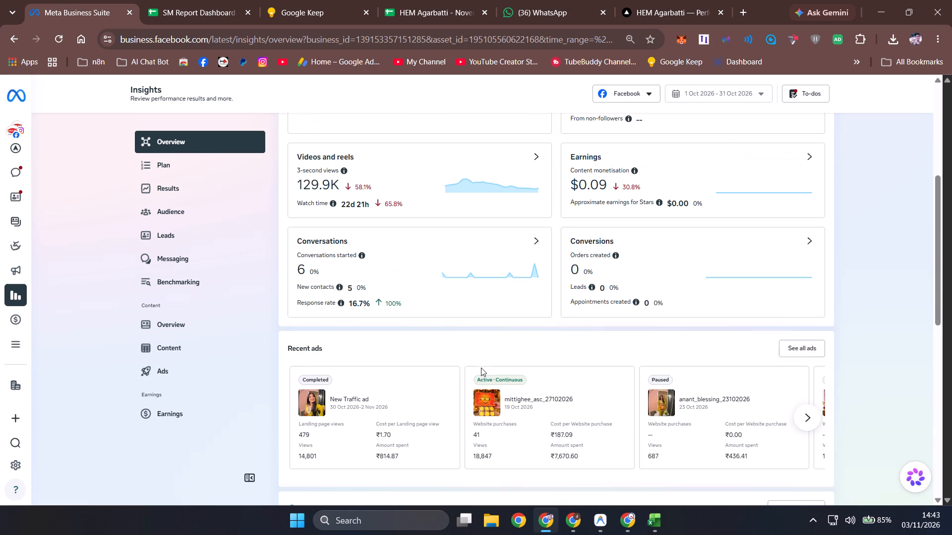
scroll(375, 336, up, 4)
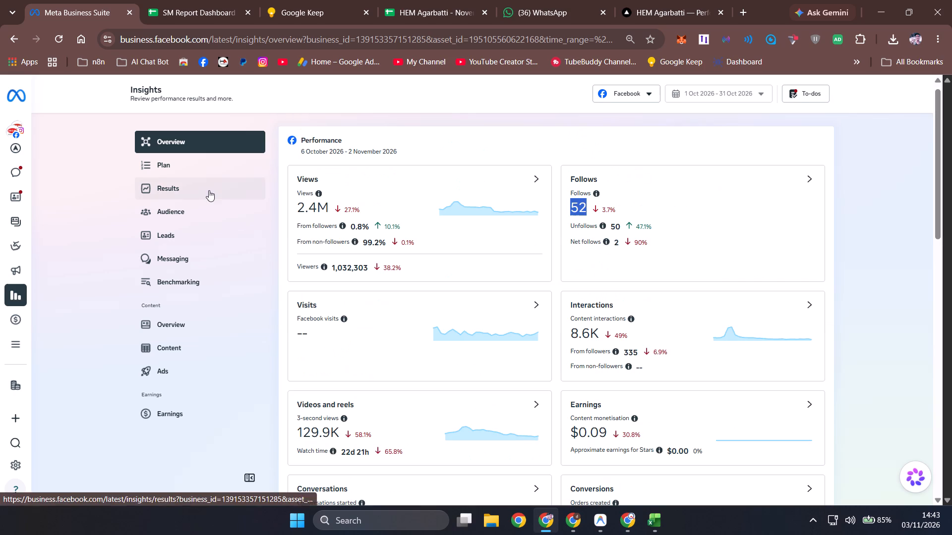
click(201, 207)
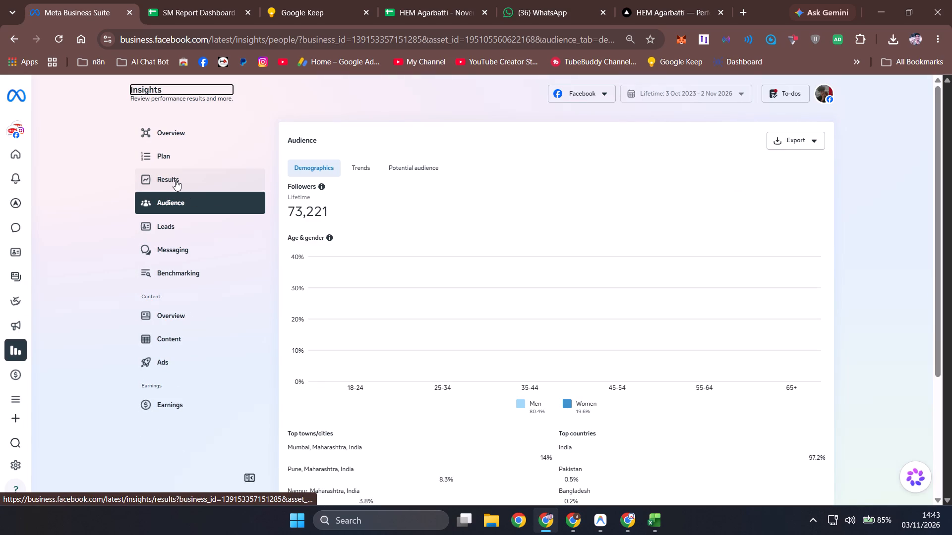
Review the Facebook Results charts in Meta Business Suite Insights, from views and viewers through visits and follows.
click(176, 180)
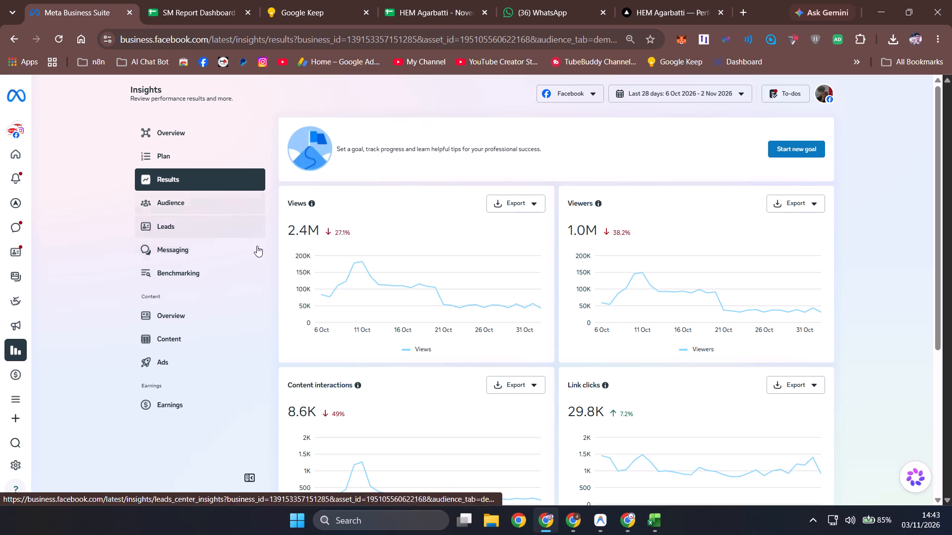
scroll(589, 250, down, 1)
scroll(607, 240, up, 2)
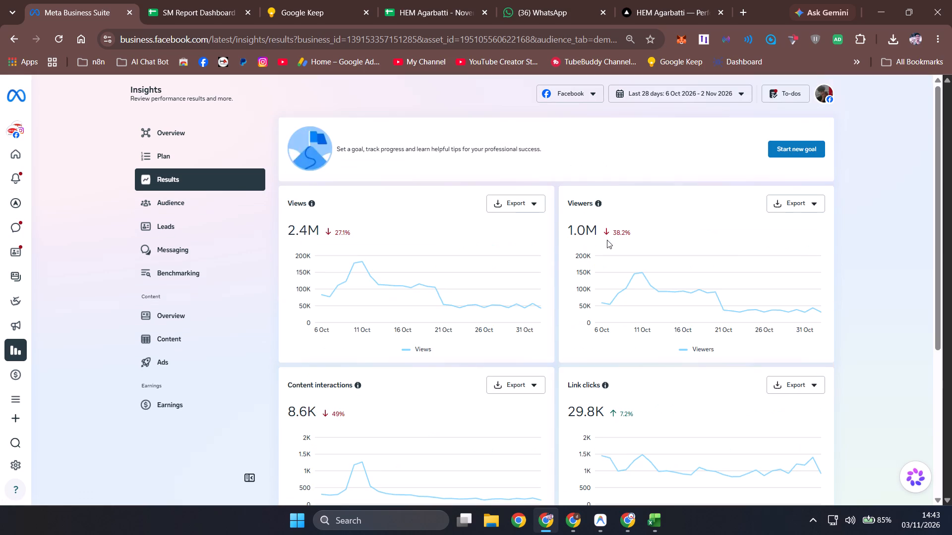
scroll(618, 269, down, 3)
scroll(625, 347, down, 4)
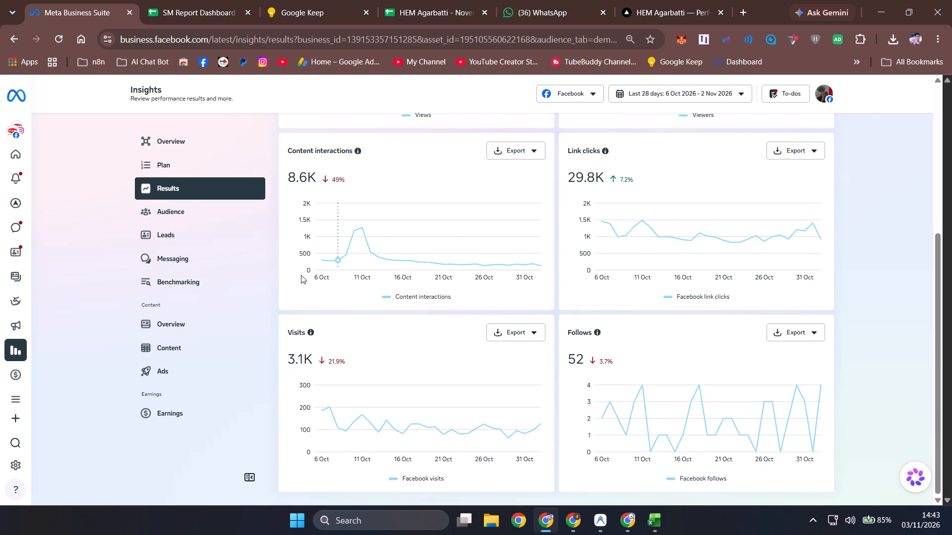
scroll(212, 305, up, 1)
Open the Facebook content overview in Insights and set its date range to 1–31 October 2026.
click(165, 326)
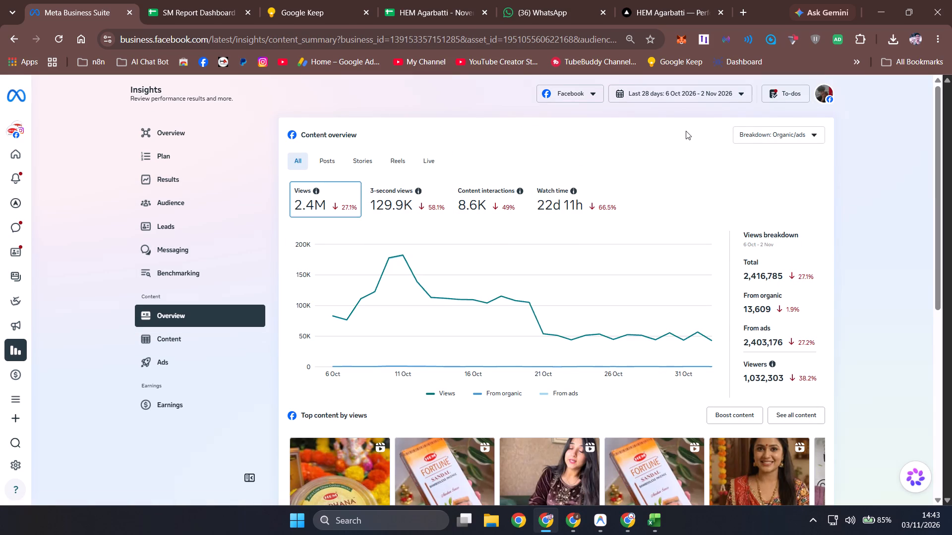
click(692, 95)
click(746, 149)
click(781, 215)
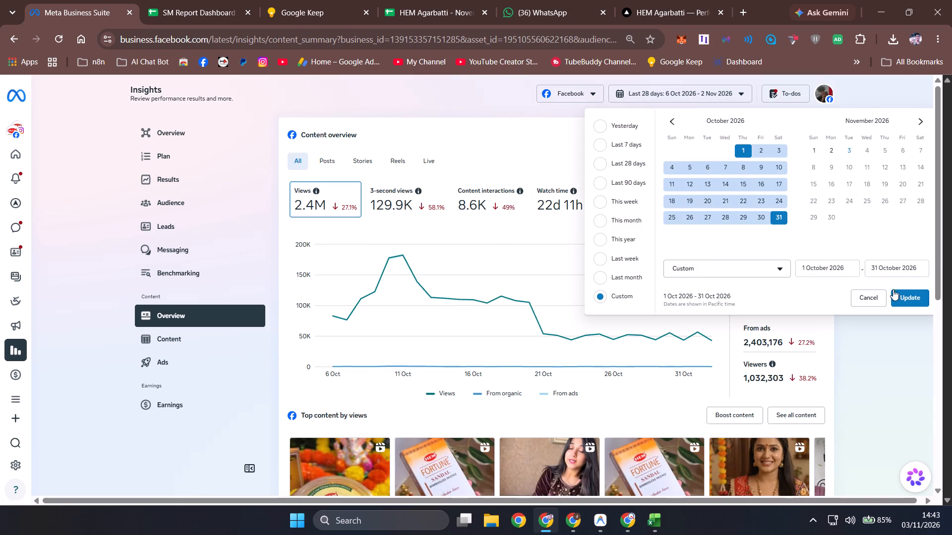
click(896, 291)
scroll(524, 316, down, 7)
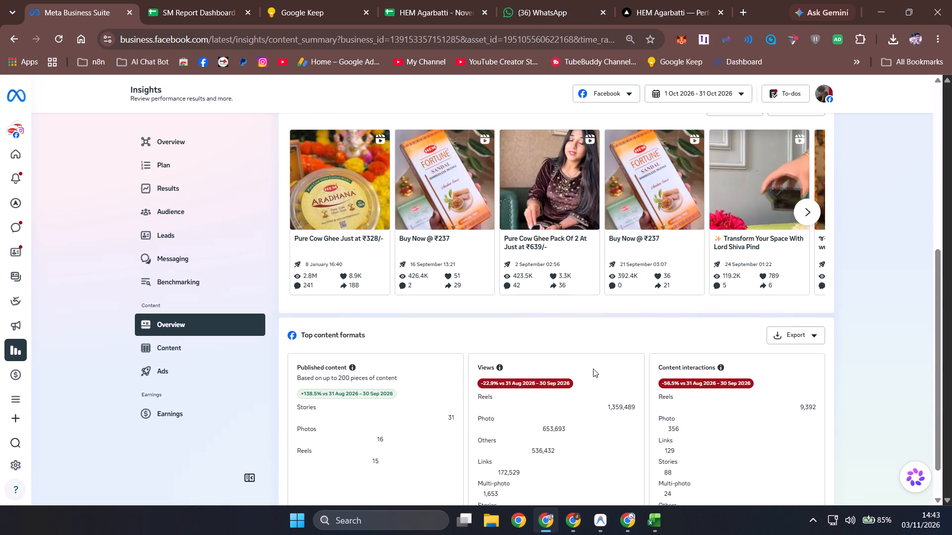
Look through the All content list for 1–31 October 2026, examining each post's views, reach, viewers, interactions and reactions.
click(197, 351)
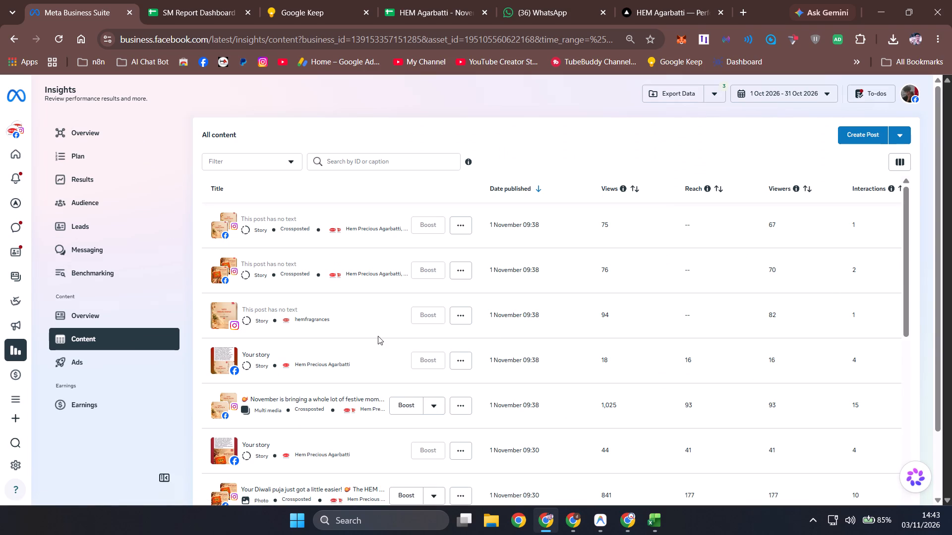
scroll(657, 338, left, 1)
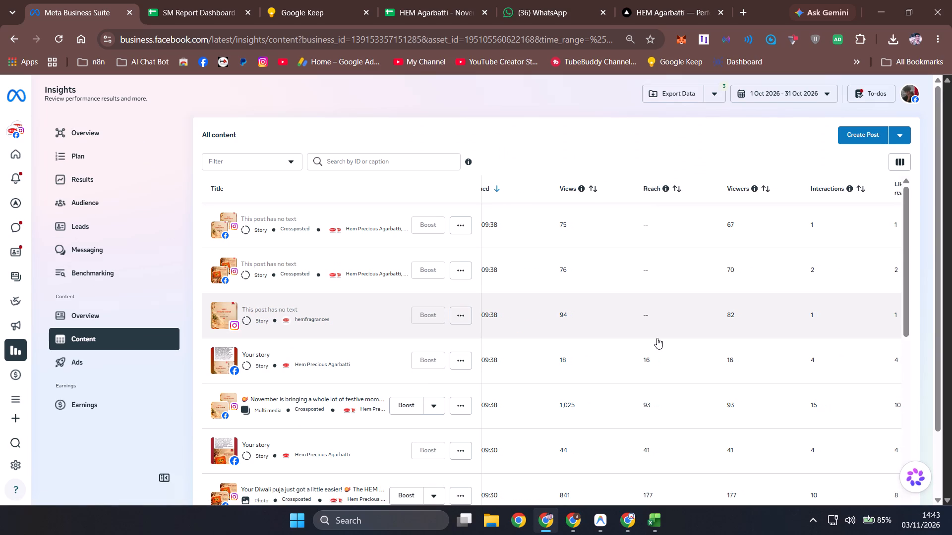
scroll(657, 338, left, 1)
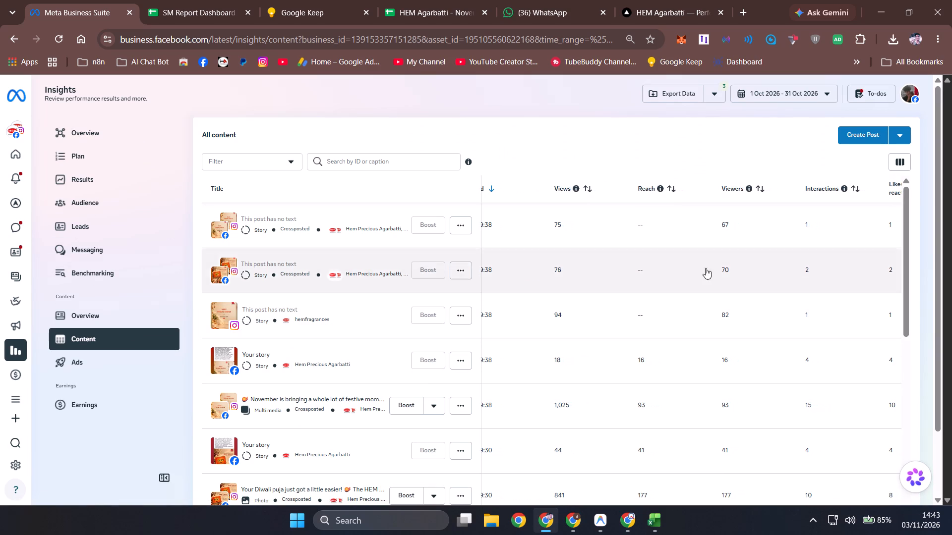
scroll(666, 334, down, 7)
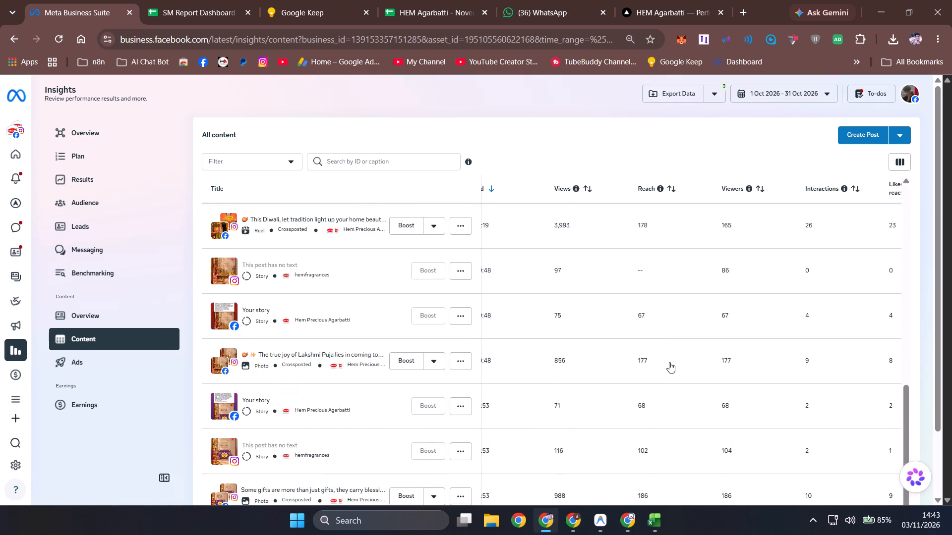
scroll(669, 362, down, 8)
scroll(673, 384, up, 5)
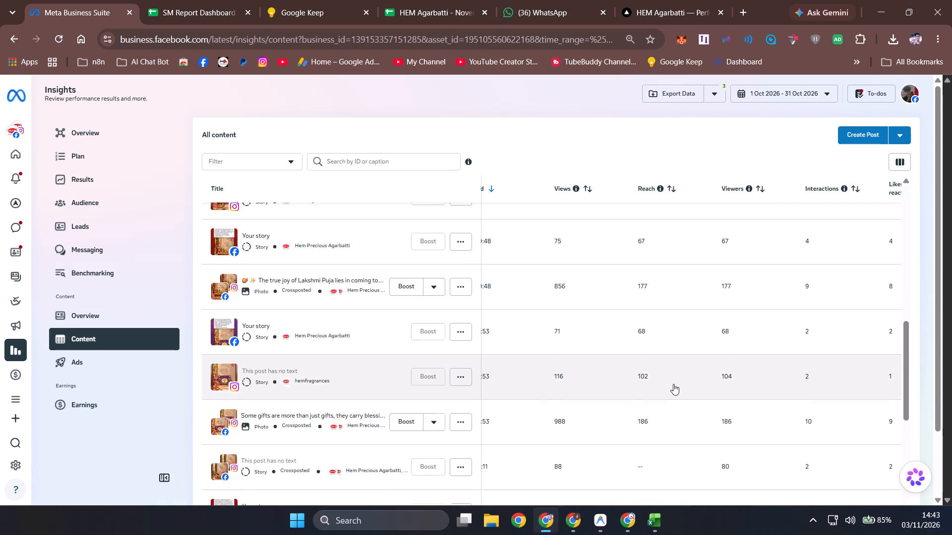
scroll(673, 384, up, 12)
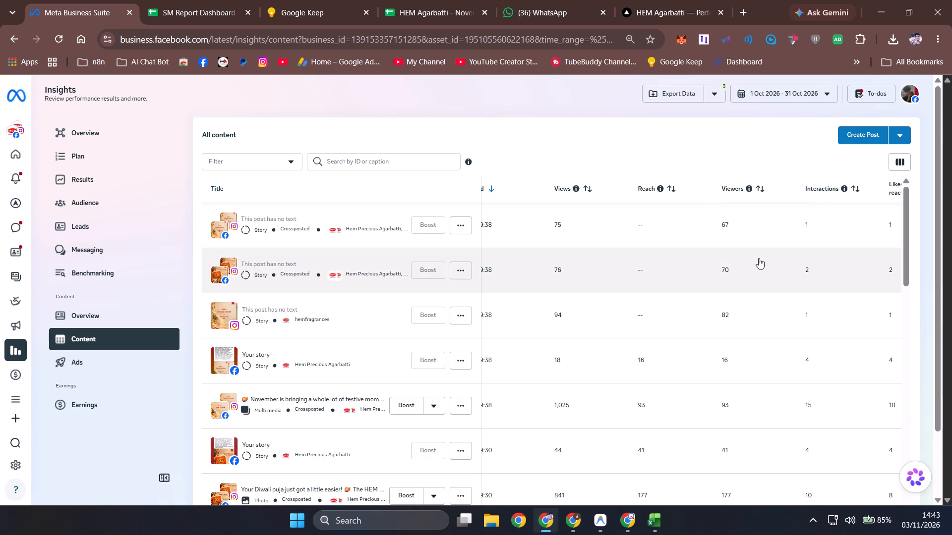
scroll(830, 223, left, 1)
click(898, 126)
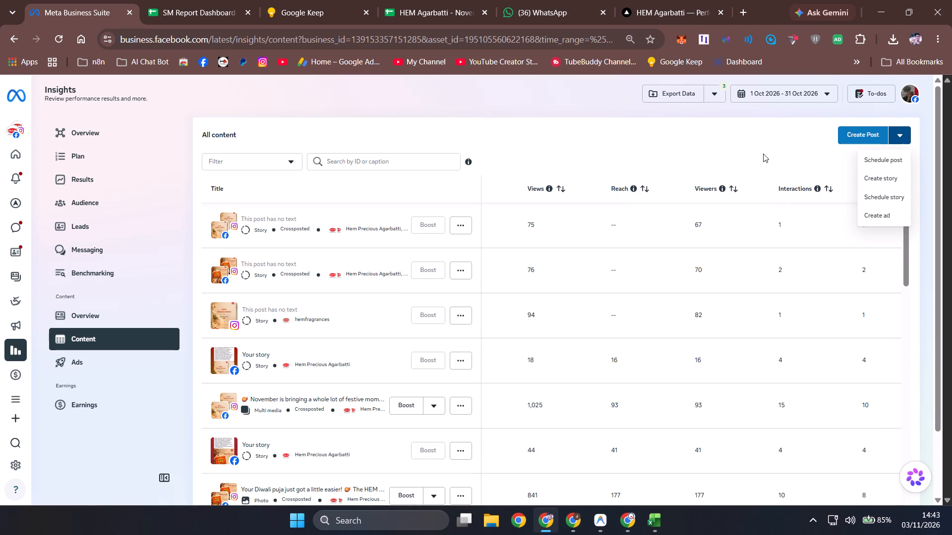
click(763, 153)
scroll(779, 364, down, 20)
scroll(779, 364, down, 6)
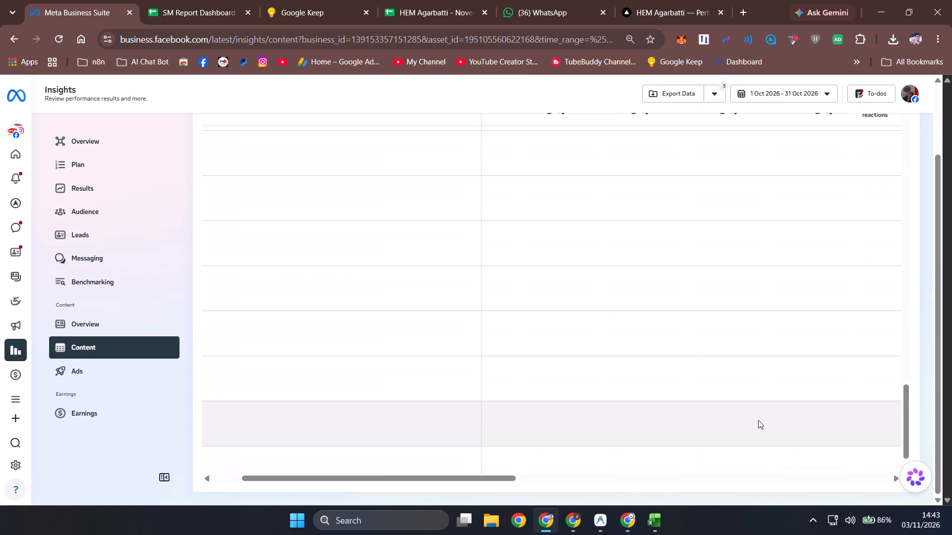
scroll(758, 420, up, 13)
scroll(758, 407, down, 7)
drag(907, 301, 900, 395)
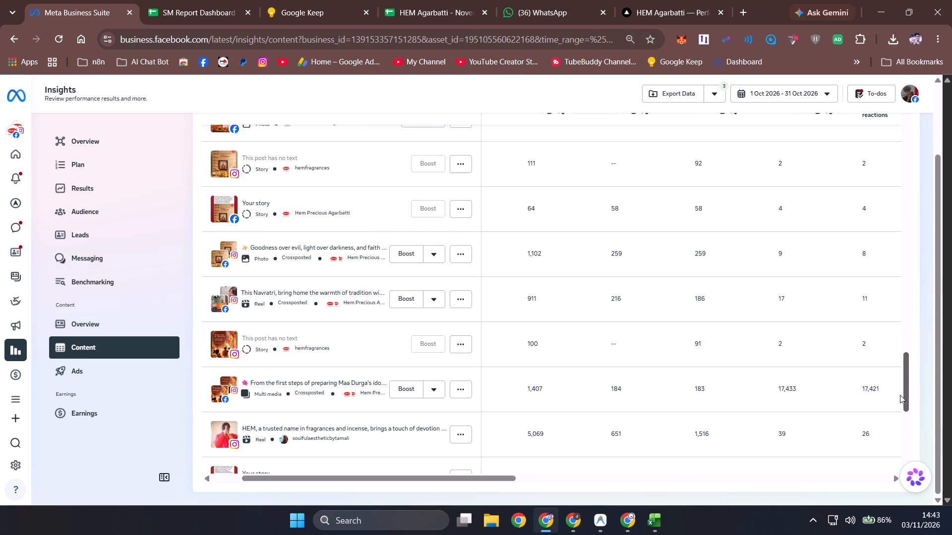
drag(900, 395, 879, 483)
Look through the rest of the All content list, checking publish dates down to the earliest posts of 1 October.
scroll(689, 428, down, 20)
scroll(689, 428, down, 5)
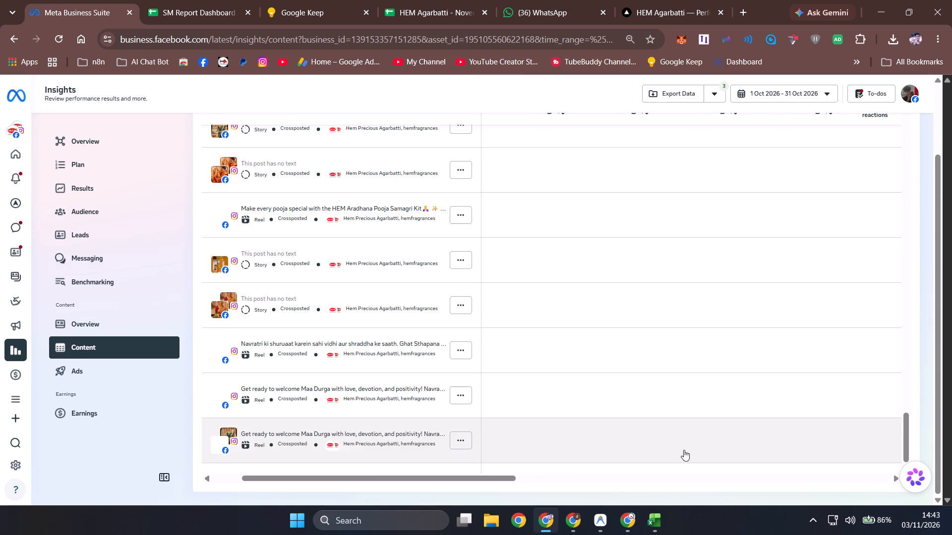
scroll(684, 450, down, 3)
scroll(685, 443, down, 20)
scroll(685, 443, down, 8)
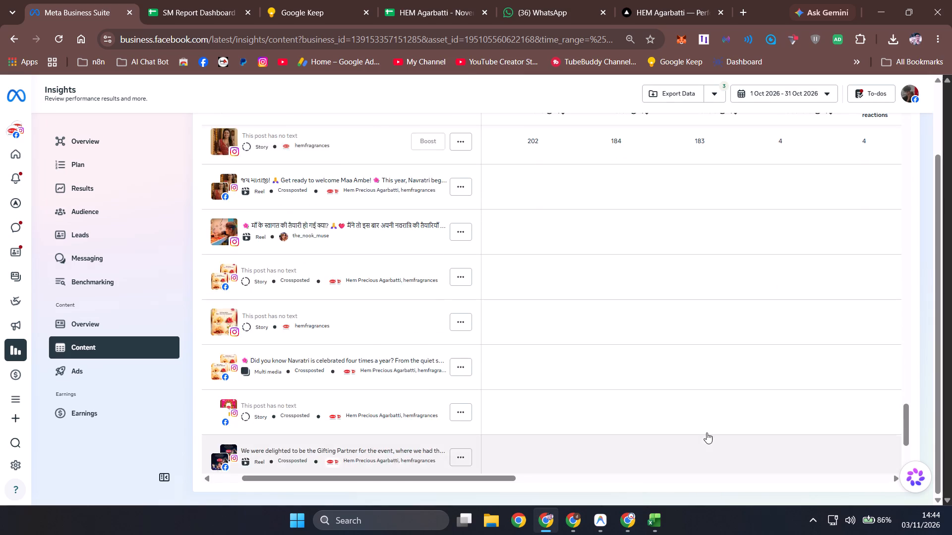
scroll(627, 482, down, 5)
drag(484, 475, 357, 483)
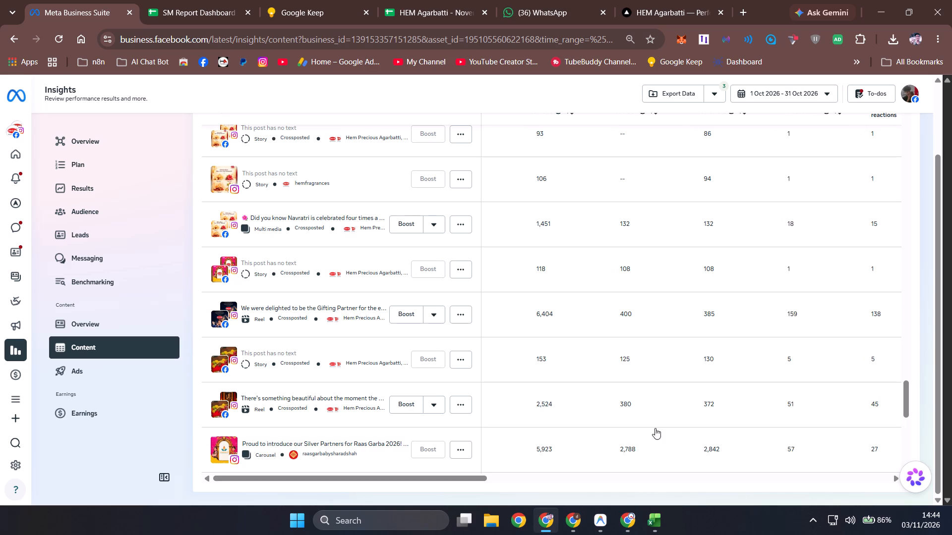
scroll(721, 393, up, 1)
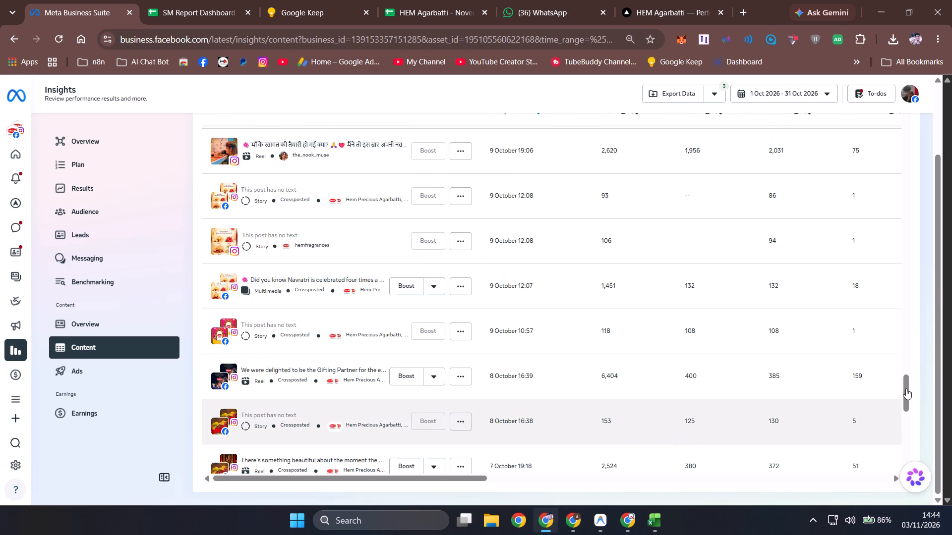
drag(906, 388, 901, 474)
scroll(614, 425, down, 6)
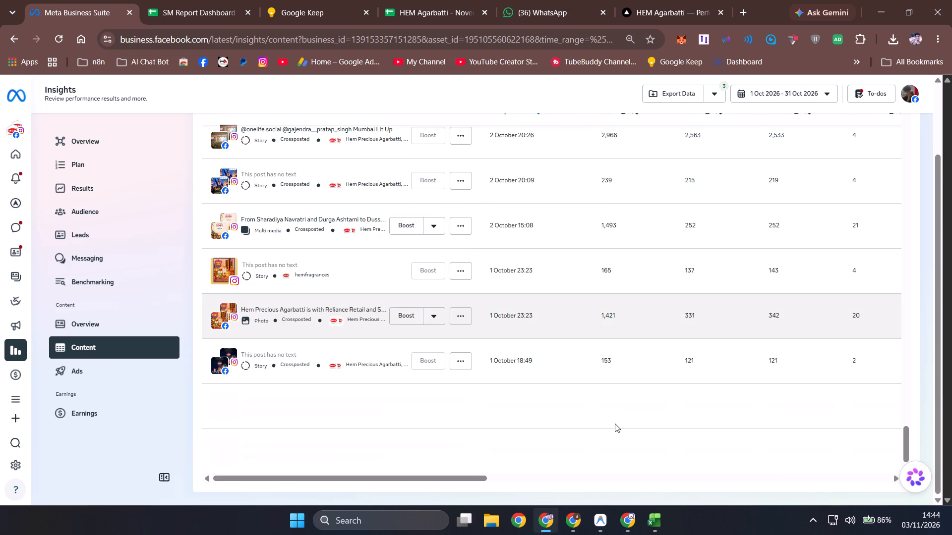
scroll(603, 423, down, 9)
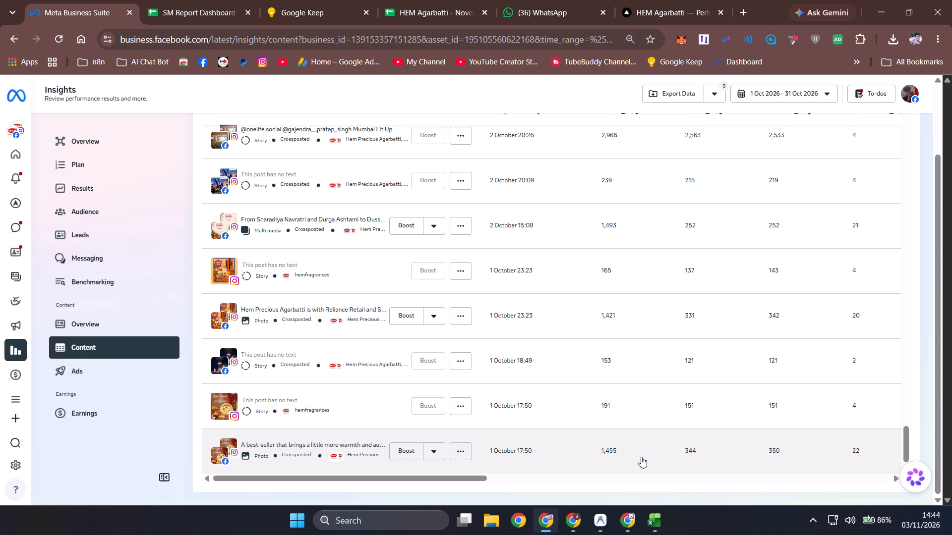
Copy the entire contents of the Insights Content page for 1–31 October 2026.
key(ctrl+a)
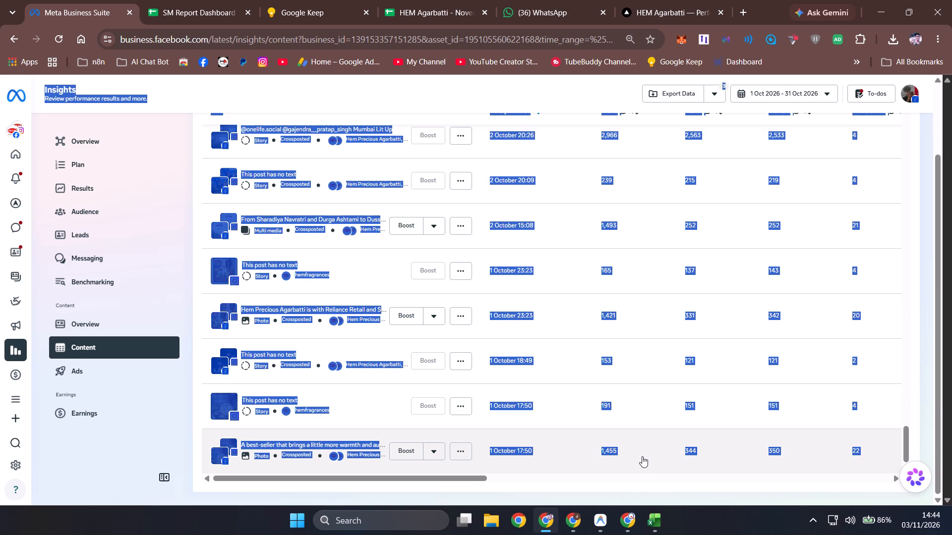
key(ctrl+c)
key(ctrl+c)
key(ctrl+c)
key(ctrl+c)
key(ctrl+c)
key(ctrl+c)
key(ctrl+c)
key(ctrl+c)
Switch to Excel and close the HEM October SM report workbook.
click(658, 518)
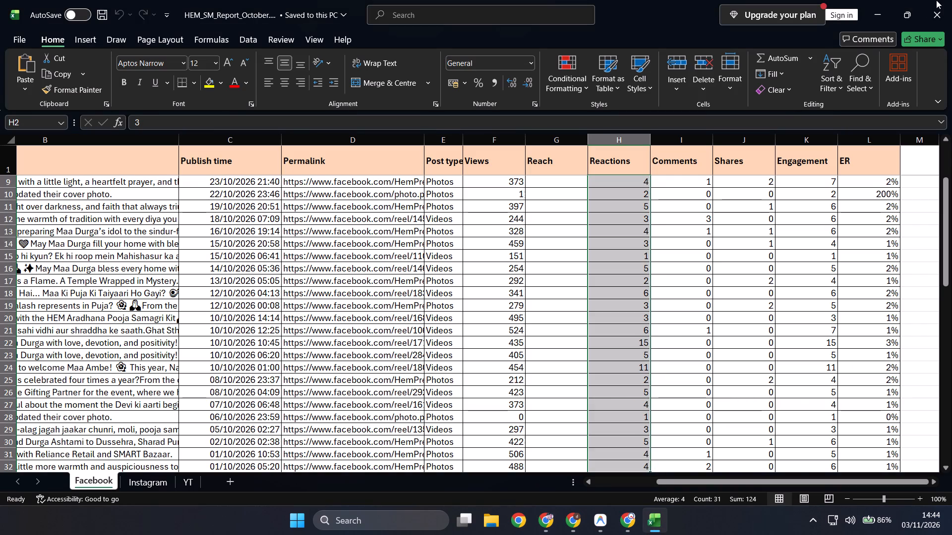
click(941, 0)
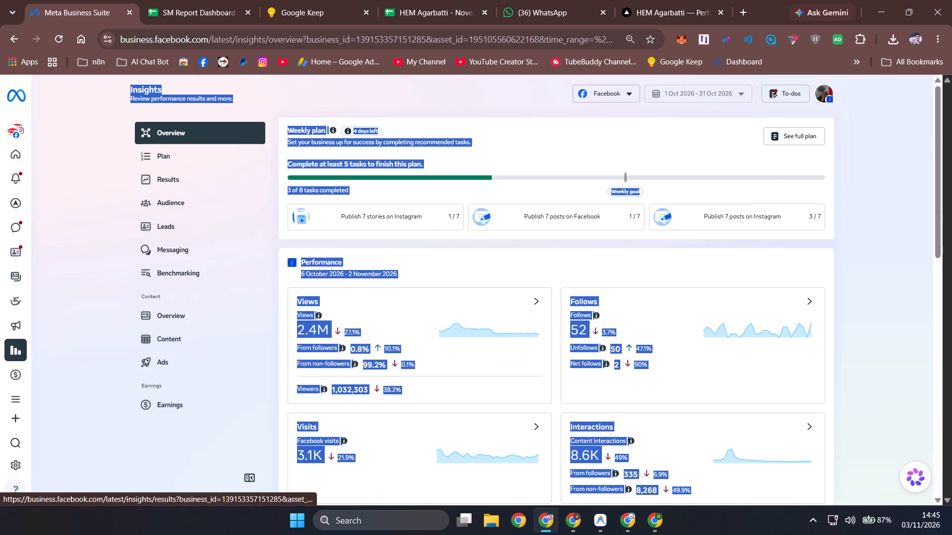
Look through the Facebook Insights overview, from the performance cards through recent ads and recent content to the recommendations.
click(395, 255)
click(563, 250)
click(560, 128)
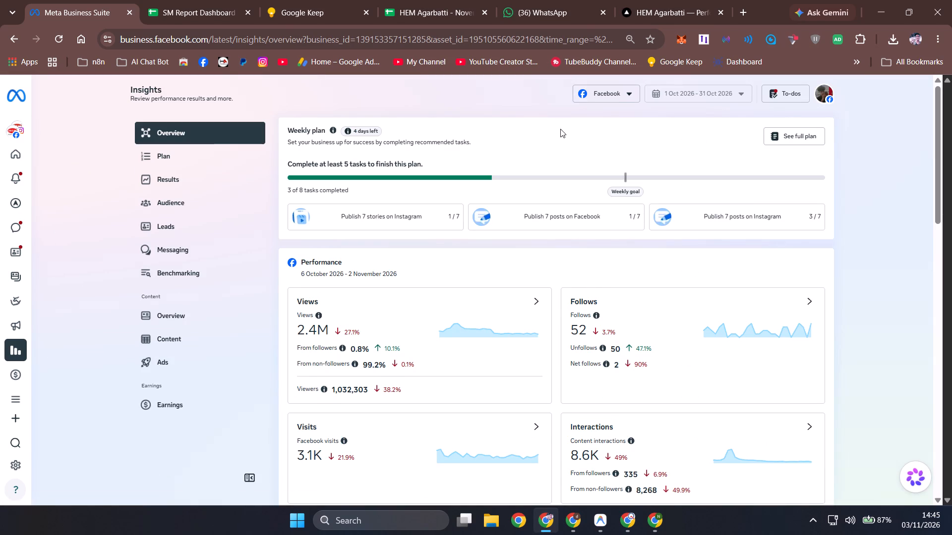
scroll(634, 326, down, 2)
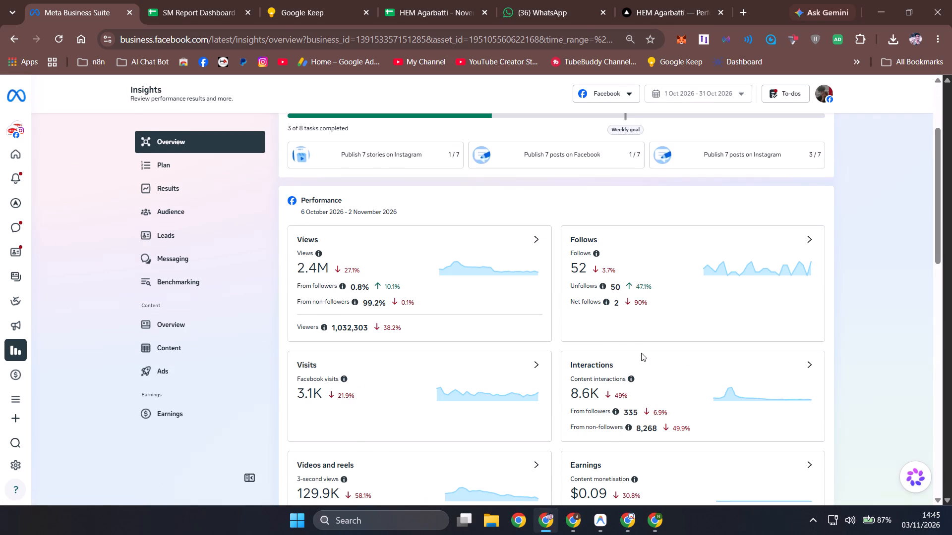
scroll(558, 343, down, 4)
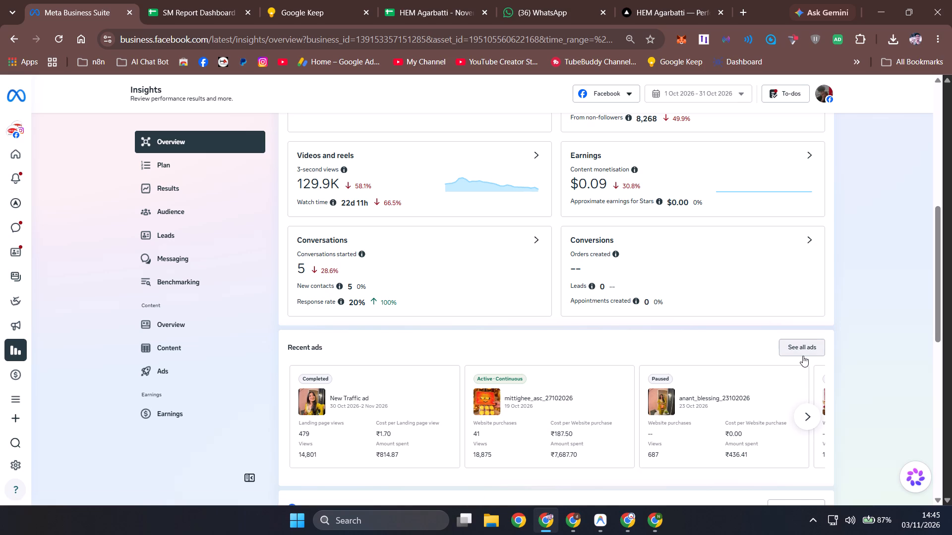
click(808, 422)
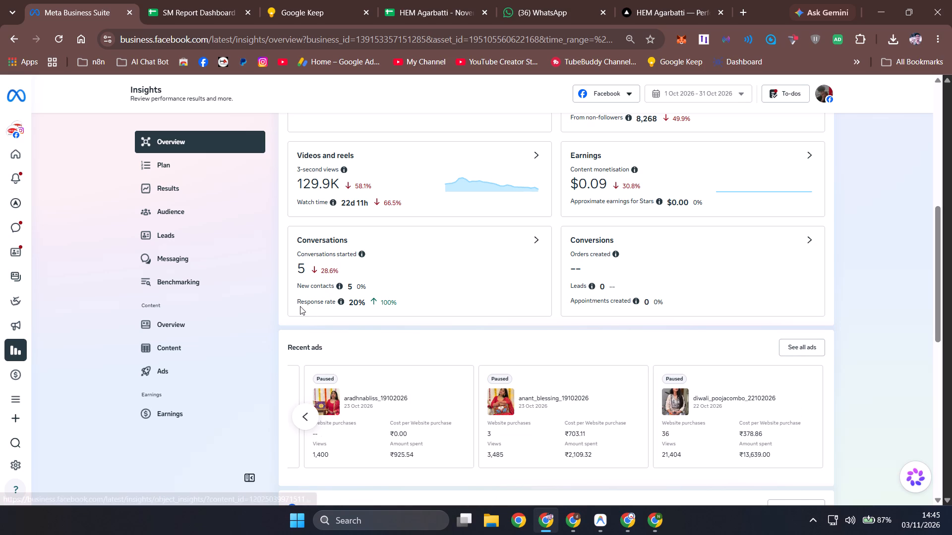
scroll(775, 350, down, 4)
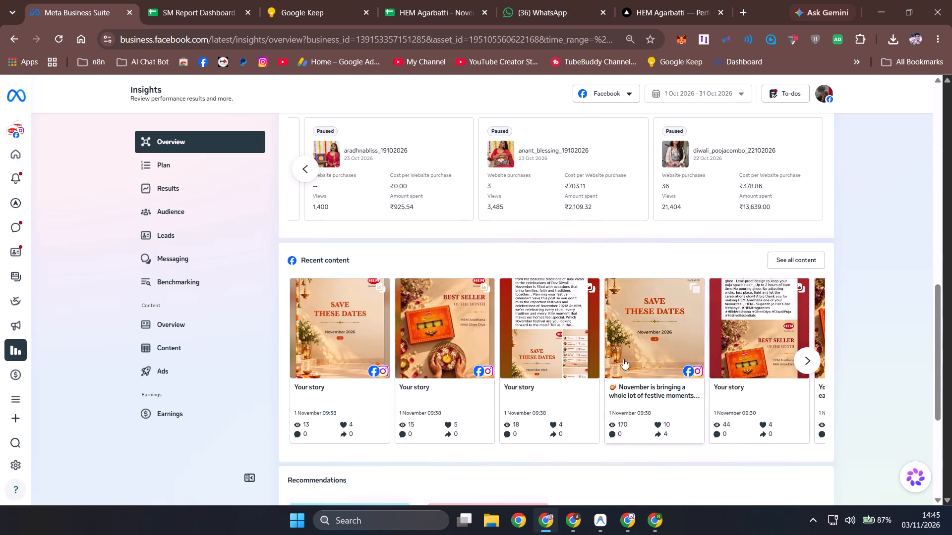
scroll(601, 368, down, 3)
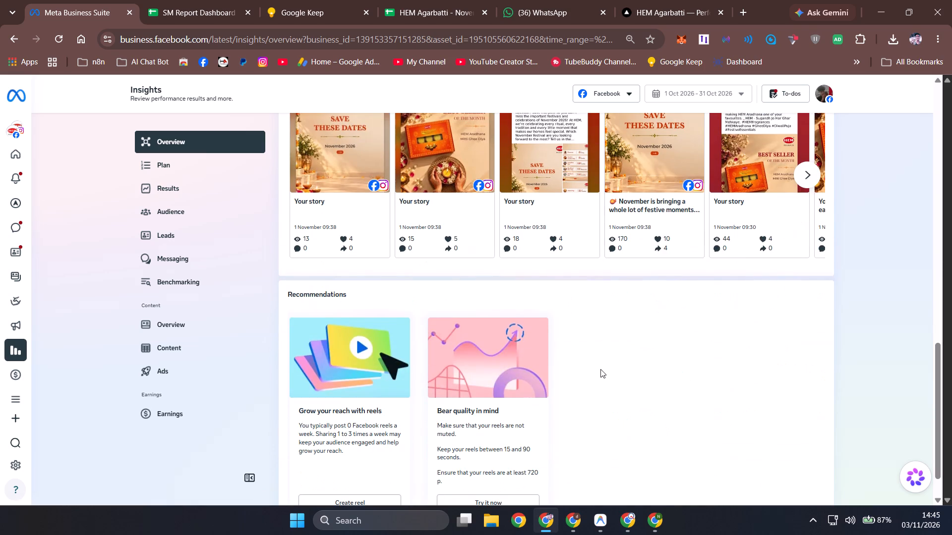